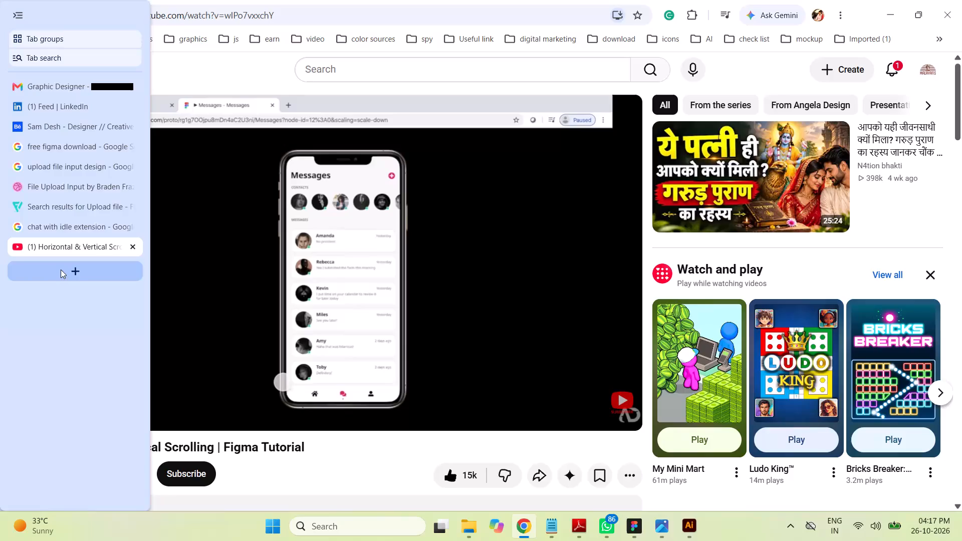
Open the Asana web app at app.asana.com in a new browser tab.
{"action": "left_click", "coordinate": [65, 270]}
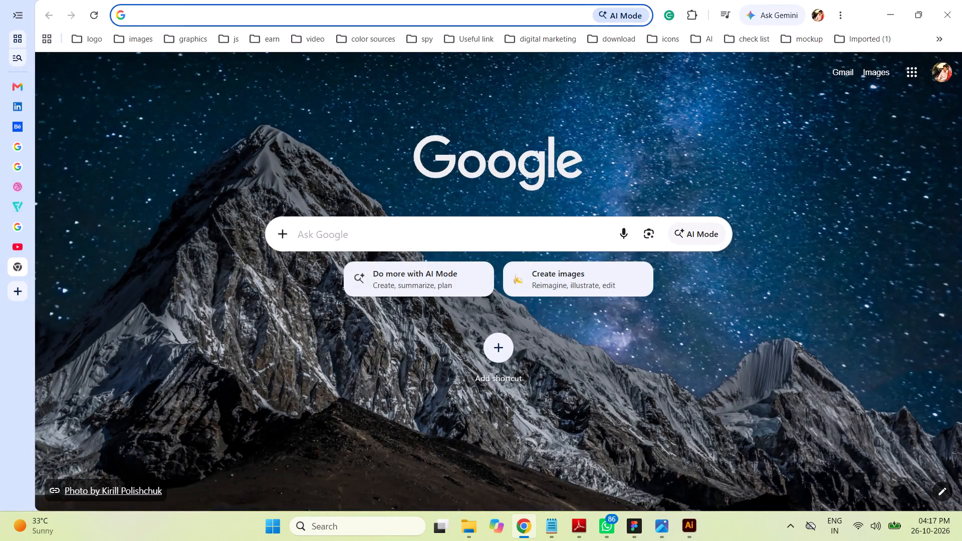
{"action": "key", "text": "a"}
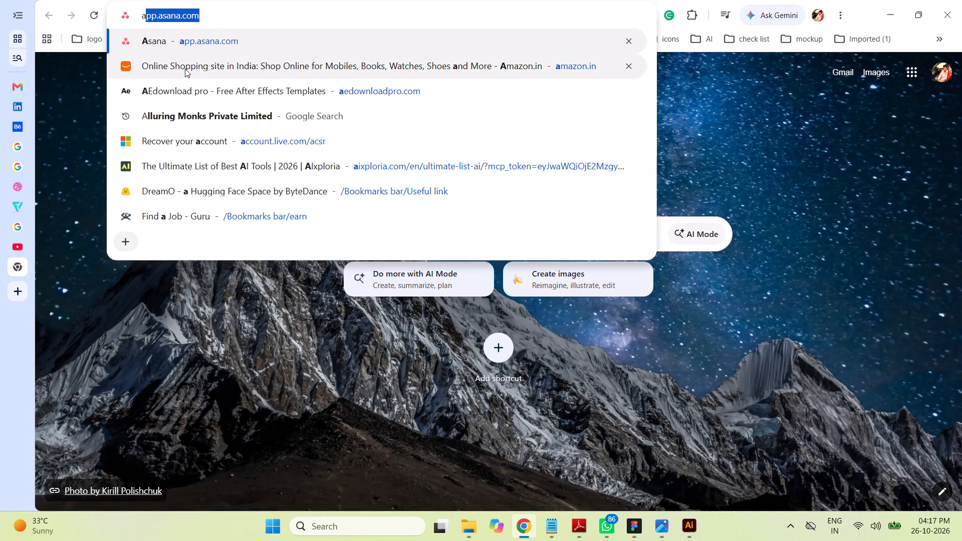
{"action": "left_click", "coordinate": [207, 40]}
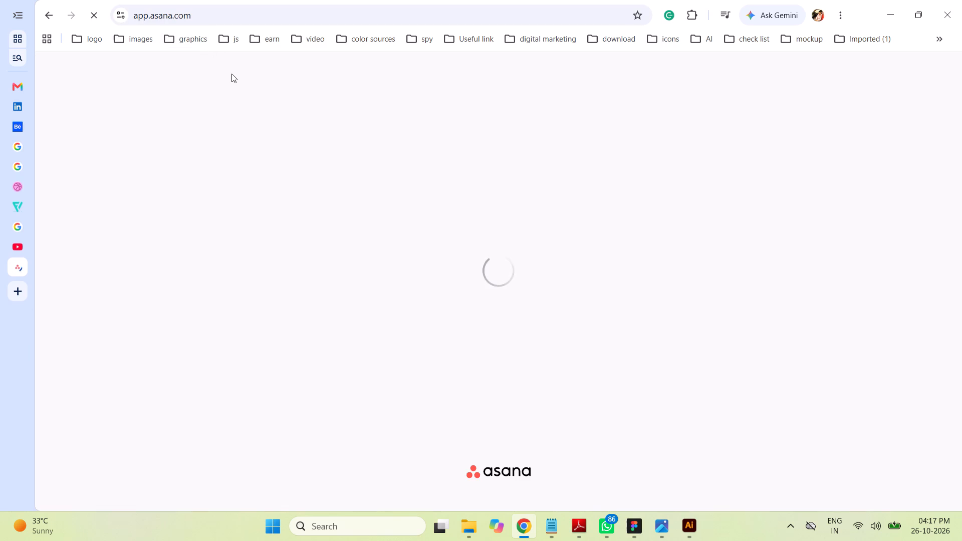
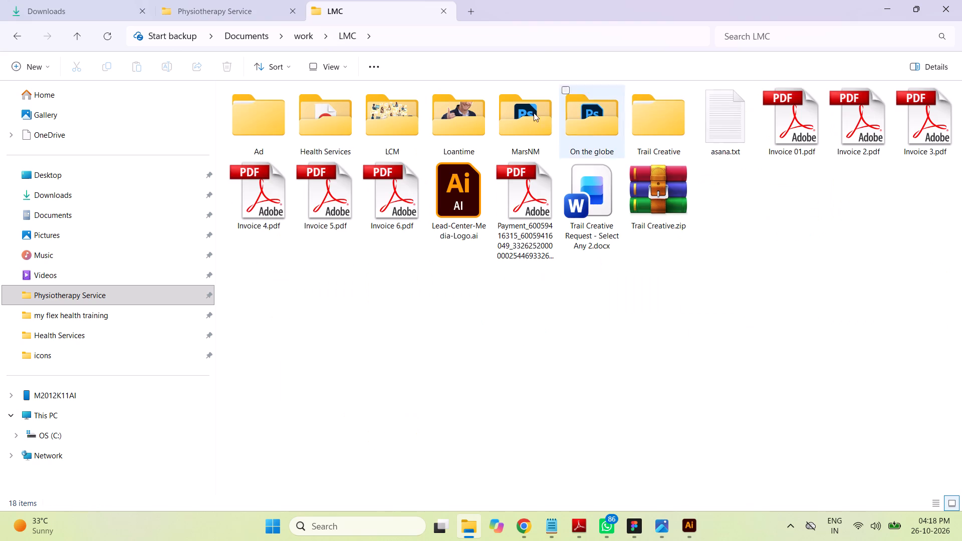
Open Healthcare-Australia-training-1080x1350-20.ai from the my flex health training folder inside LMC > Health Services.
{"action": "double_click", "coordinate": [405, 135]}
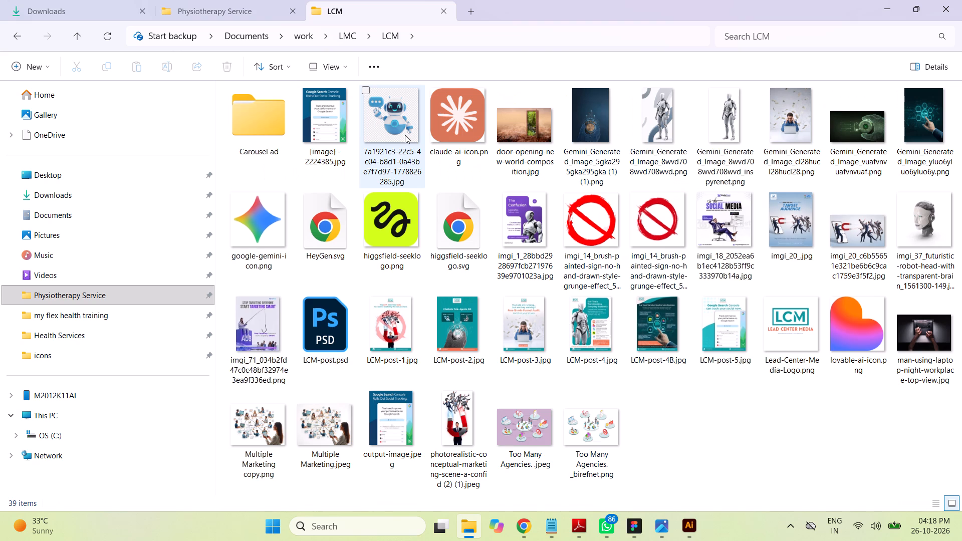
{"action": "left_click", "coordinate": [343, 33]}
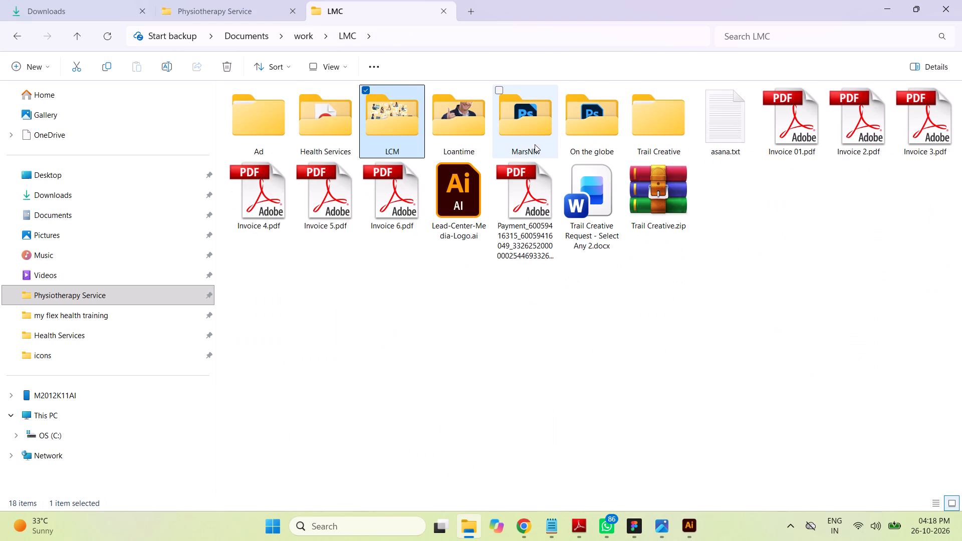
{"action": "double_click", "coordinate": [348, 131]}
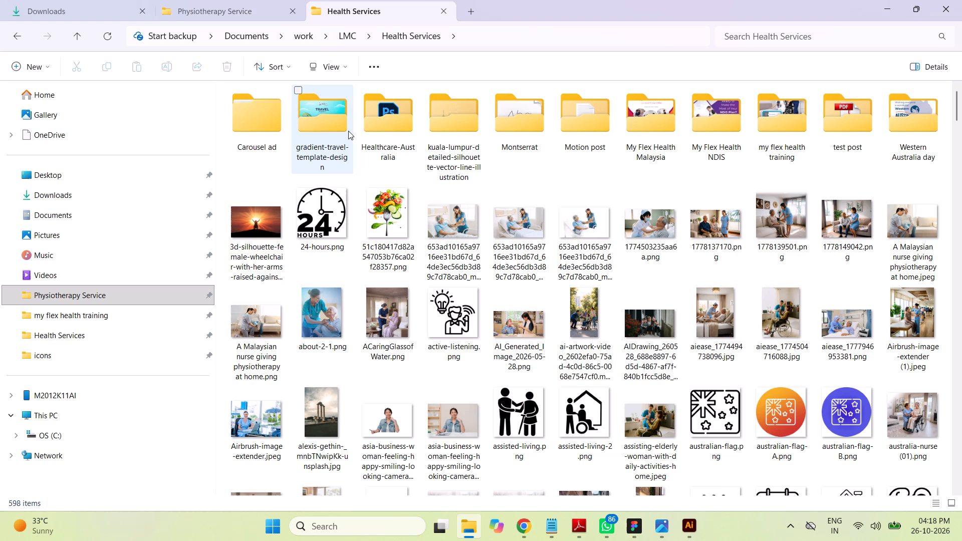
{"action": "double_click", "coordinate": [797, 134]}
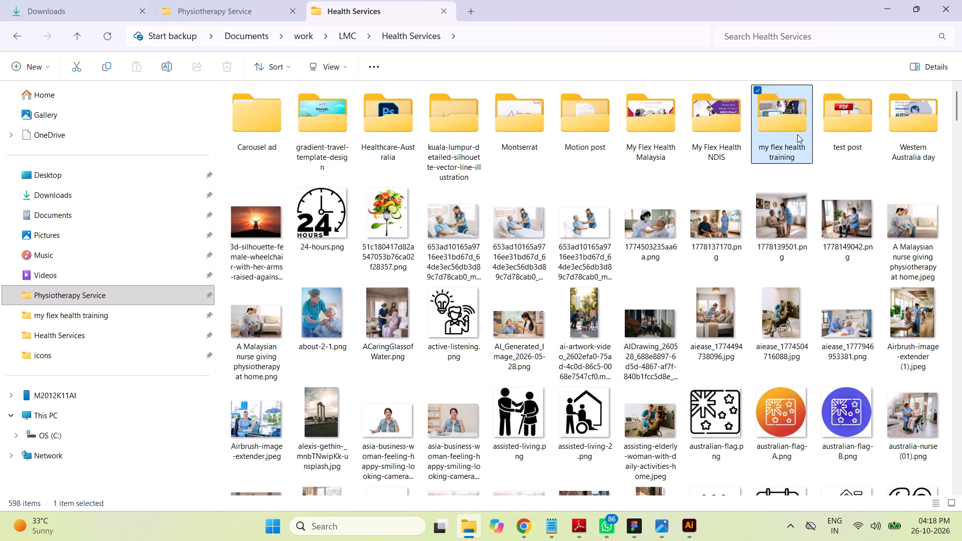
{"action": "left_click_drag", "start_coordinate": [957, 253], "coordinate": [961, 337]}
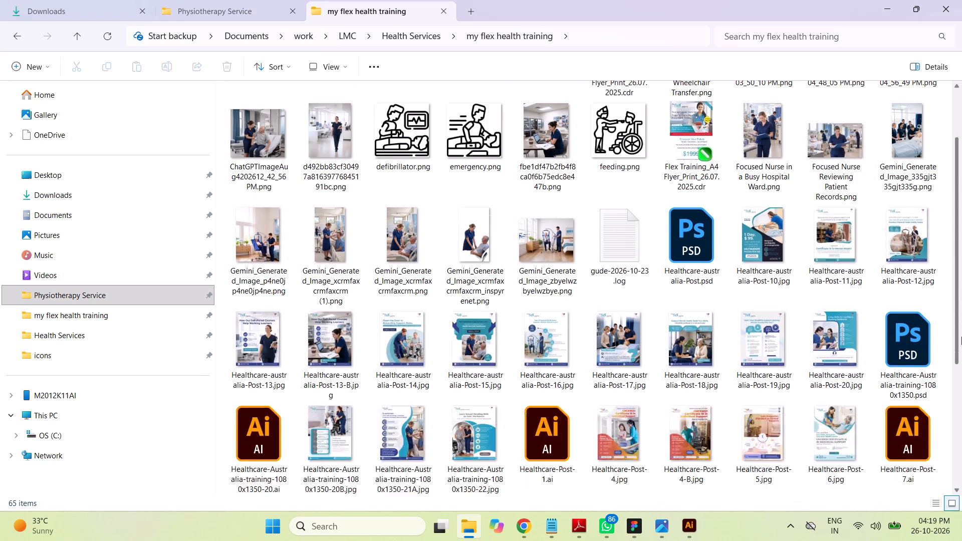
{"action": "left_click_drag", "start_coordinate": [961, 337], "coordinate": [961, 476]}
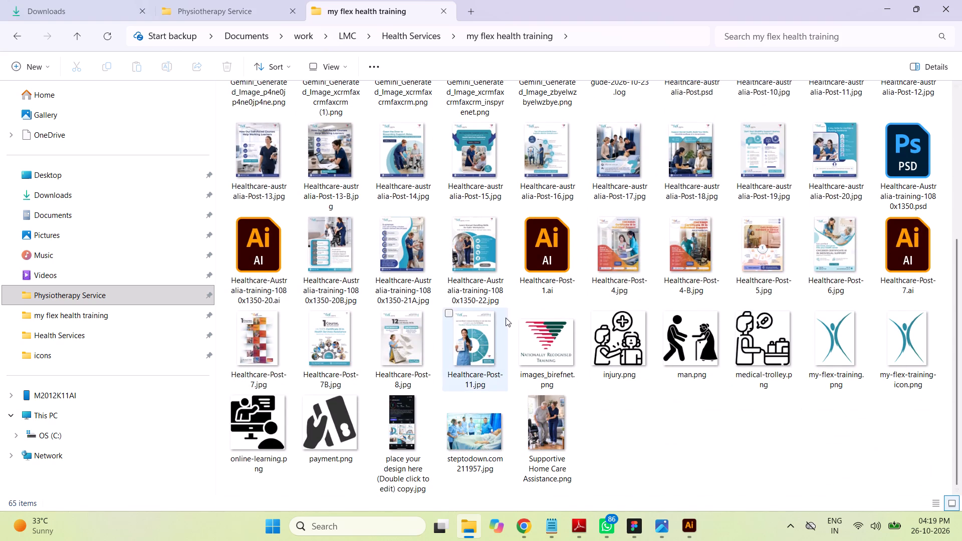
{"action": "double_click", "coordinate": [265, 263]}
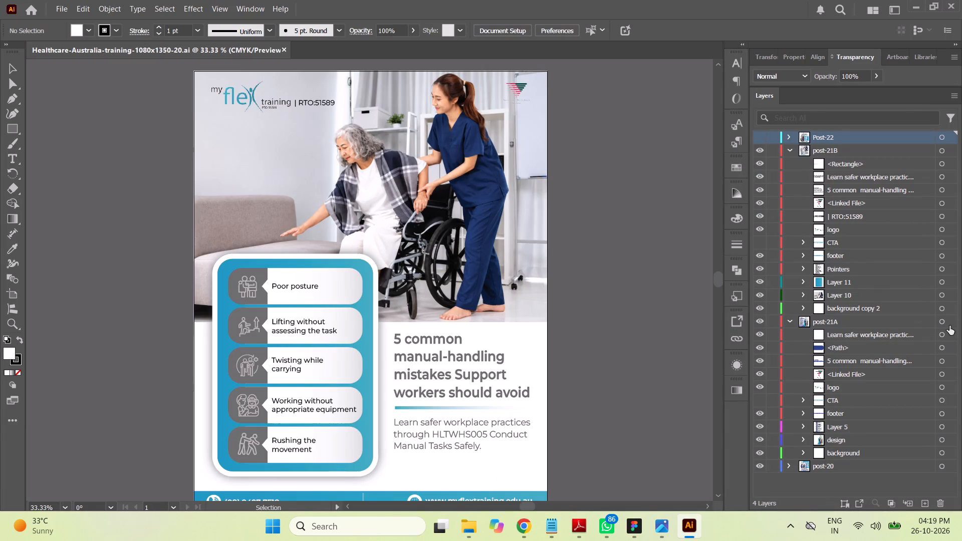
Collapse the post-21B and post-21A layers and inspect the designs beneath by toggling both layers' visibility off and back on.
{"action": "left_click", "coordinate": [790, 150]}
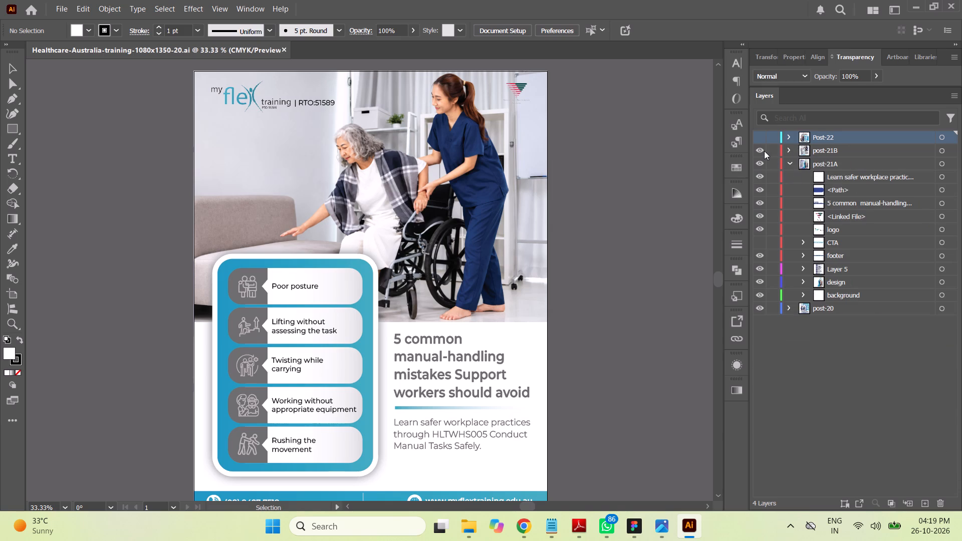
{"action": "left_click", "coordinate": [761, 150]}
{"action": "left_click", "coordinate": [761, 150]}
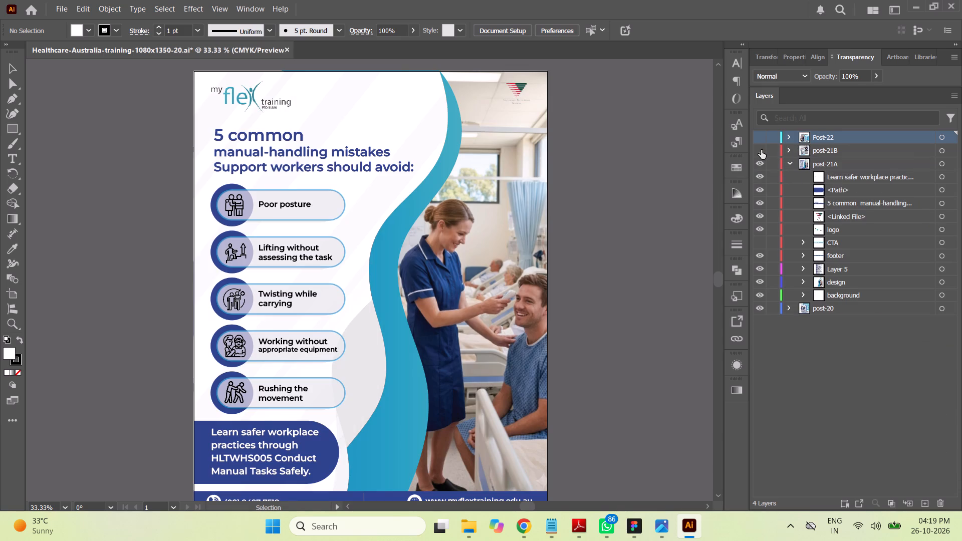
{"action": "left_click", "coordinate": [790, 162]}
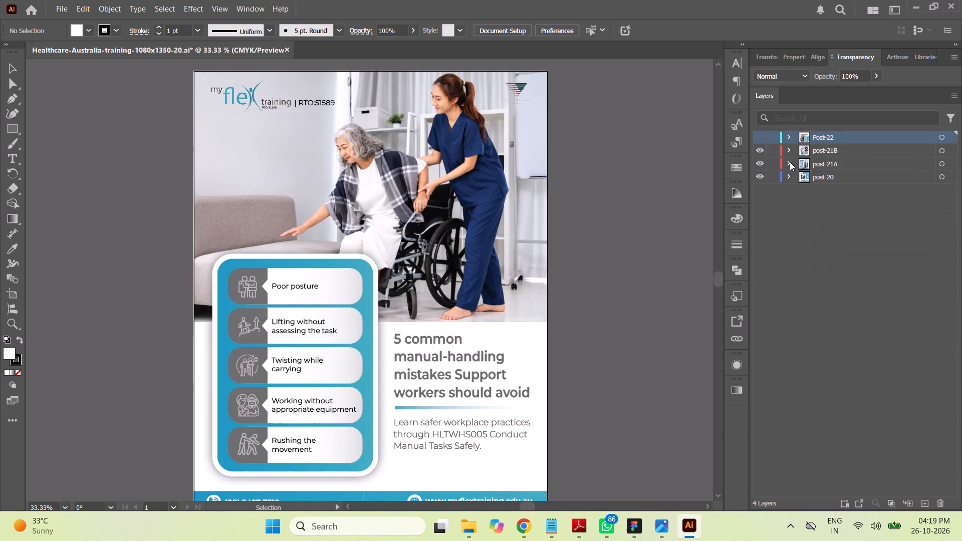
{"action": "left_click", "coordinate": [763, 153]}
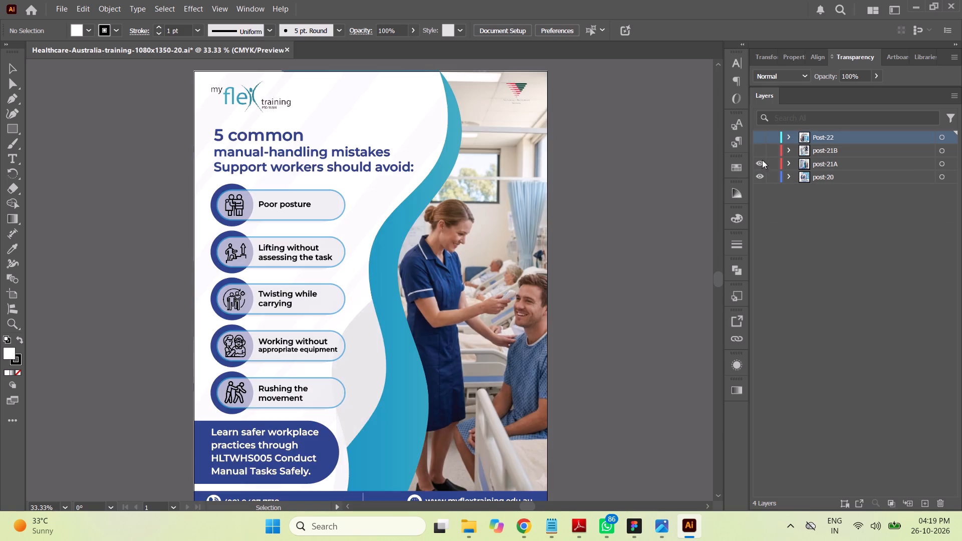
{"action": "left_click", "coordinate": [761, 165]}
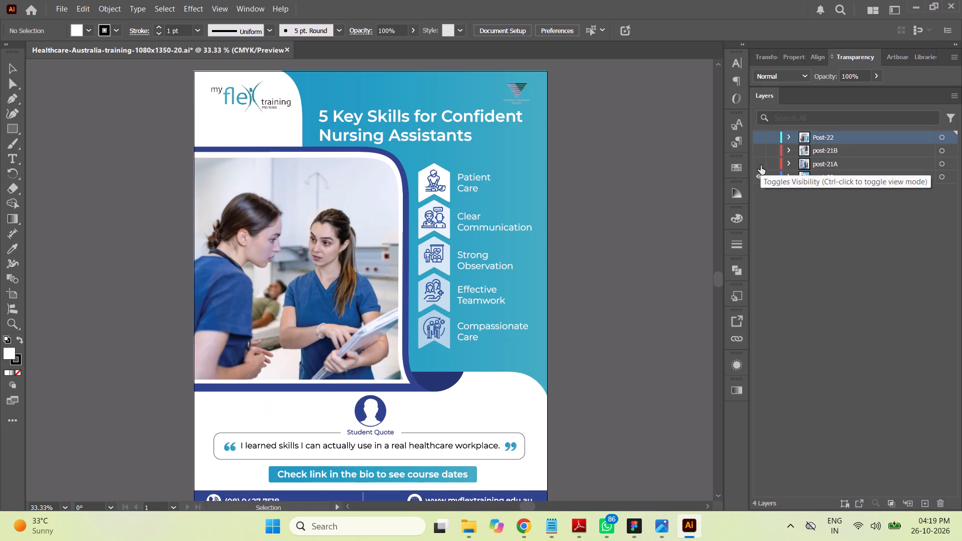
{"action": "left_click", "coordinate": [761, 165]}
{"action": "left_click", "coordinate": [757, 152]}
Make the Post-22 layer visible and expand it to list its contents.
{"action": "left_click", "coordinate": [757, 138]}
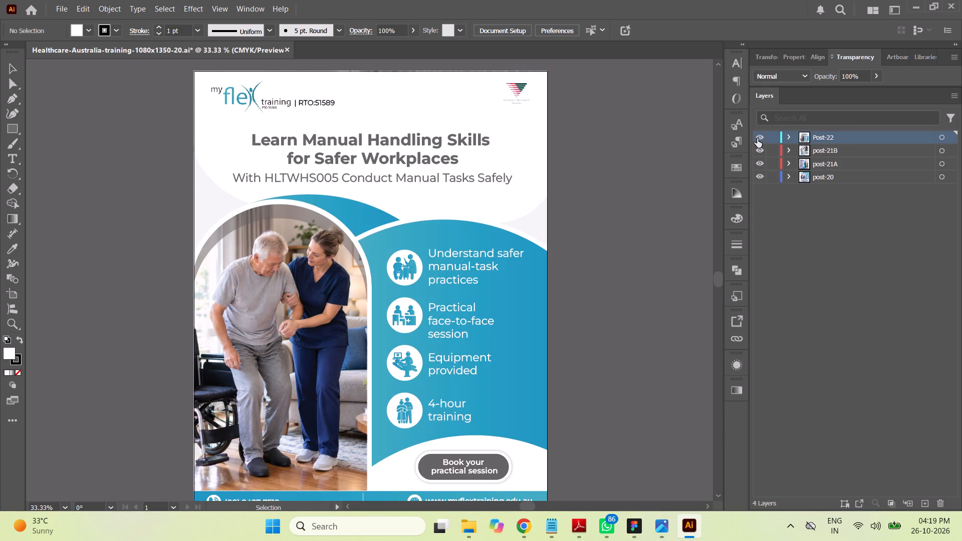
{"action": "left_click", "coordinate": [792, 137]}
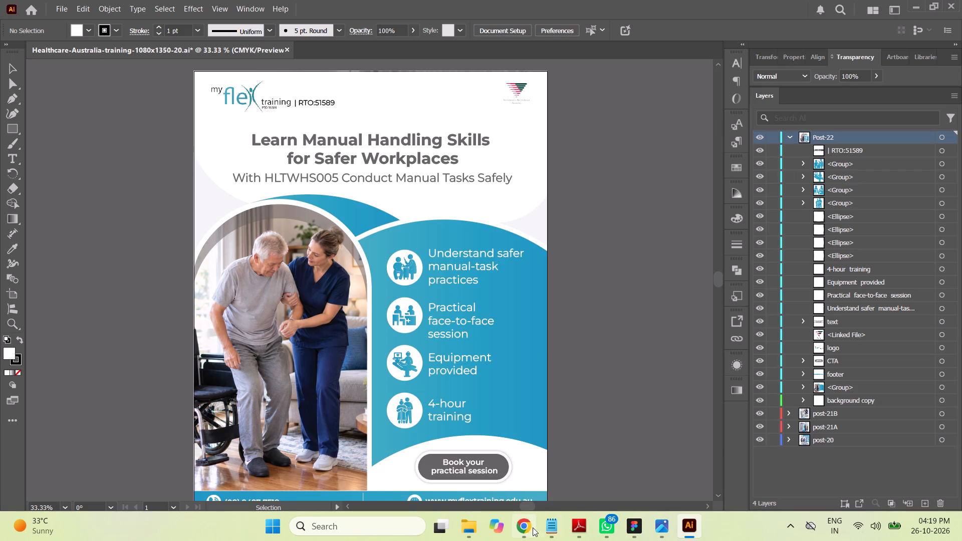
Return to the my flex health training folder and view the exported Healthcare-australia post images from Post-10 through training-1080x1350-22.
{"action": "left_click", "coordinate": [473, 527]}
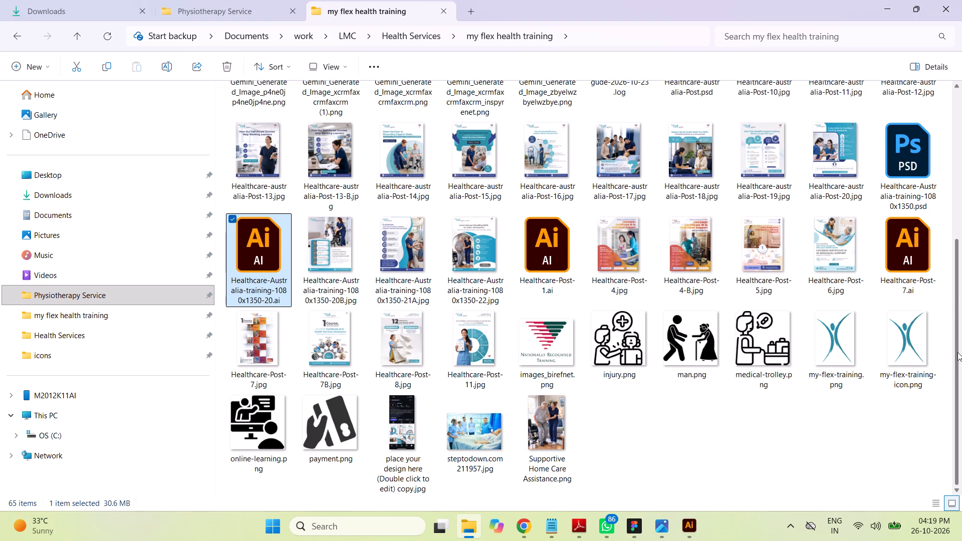
{"action": "left_click_drag", "start_coordinate": [957, 352], "coordinate": [946, 238]}
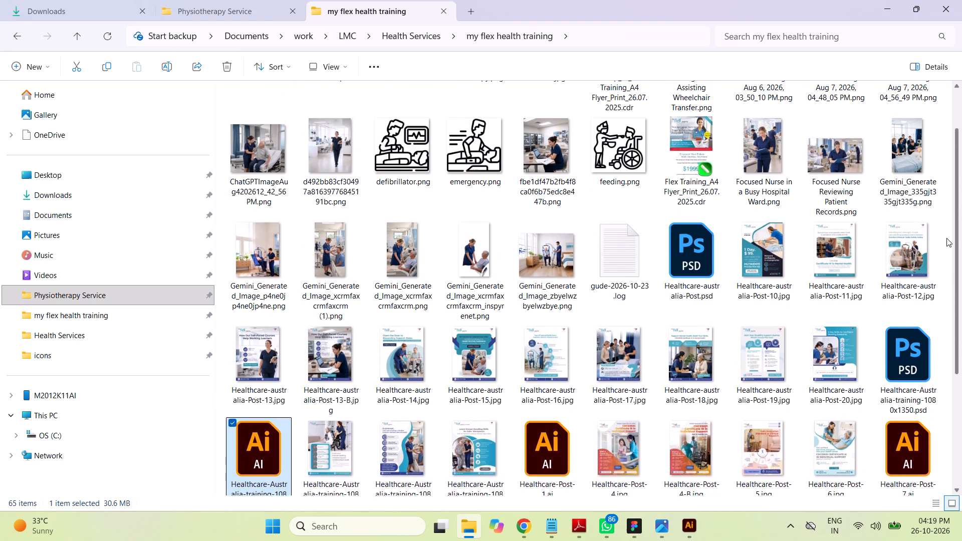
{"action": "left_click_drag", "start_coordinate": [946, 238], "coordinate": [952, 185]}
{"action": "left_click_drag", "start_coordinate": [961, 212], "coordinate": [961, 255]}
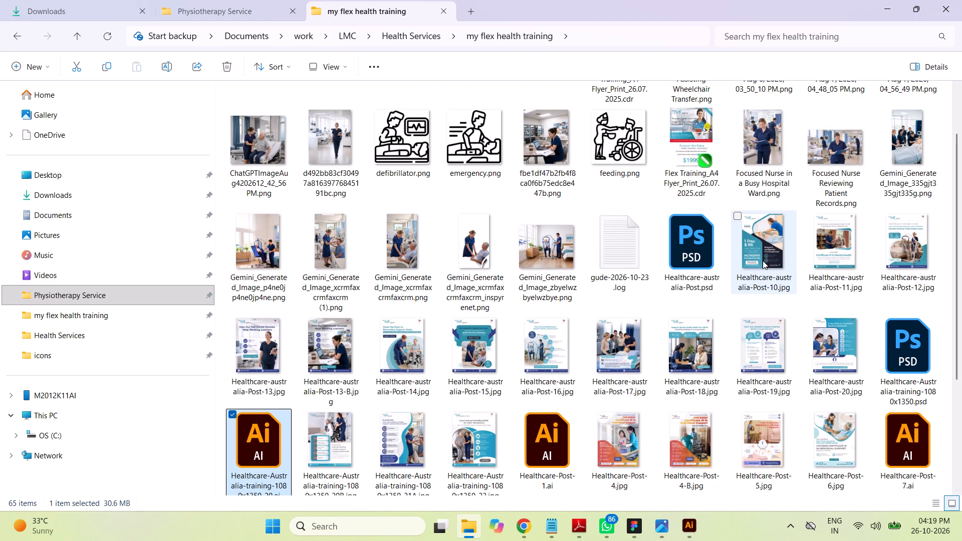
{"action": "double_click", "coordinate": [777, 259]}
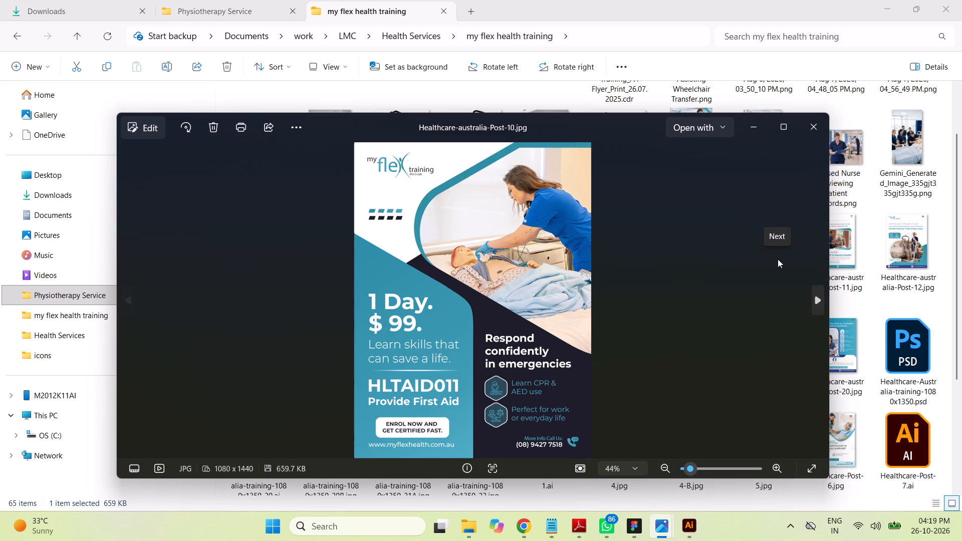
{"action": "key", "text": "Right"}
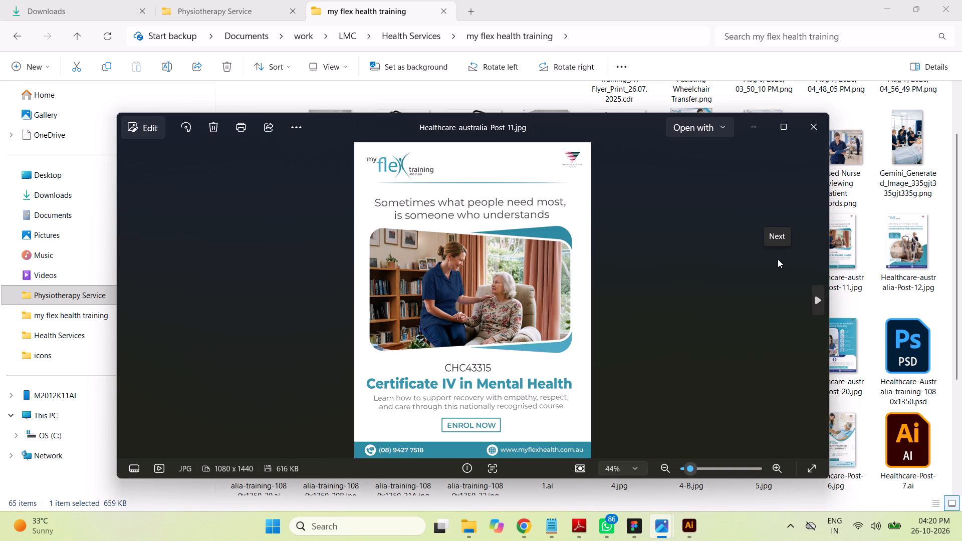
{"action": "key", "text": "Right"}
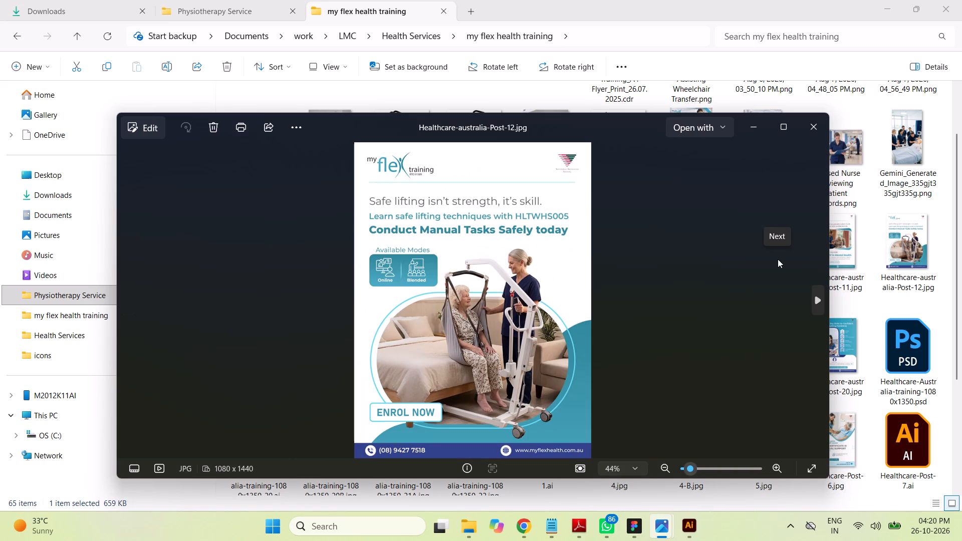
{"action": "key", "text": "Right"}
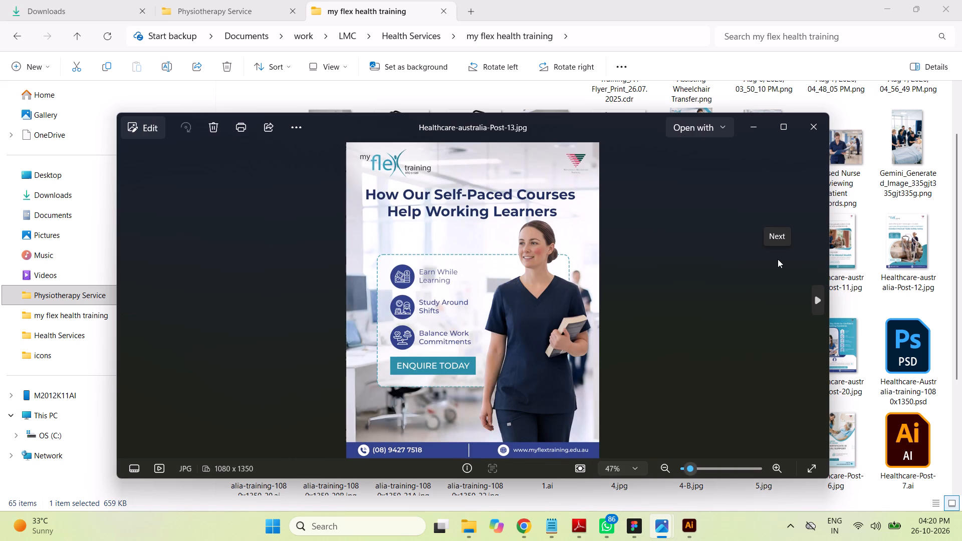
{"action": "key", "text": "Right"}
{"action": "key", "text": "Right"}
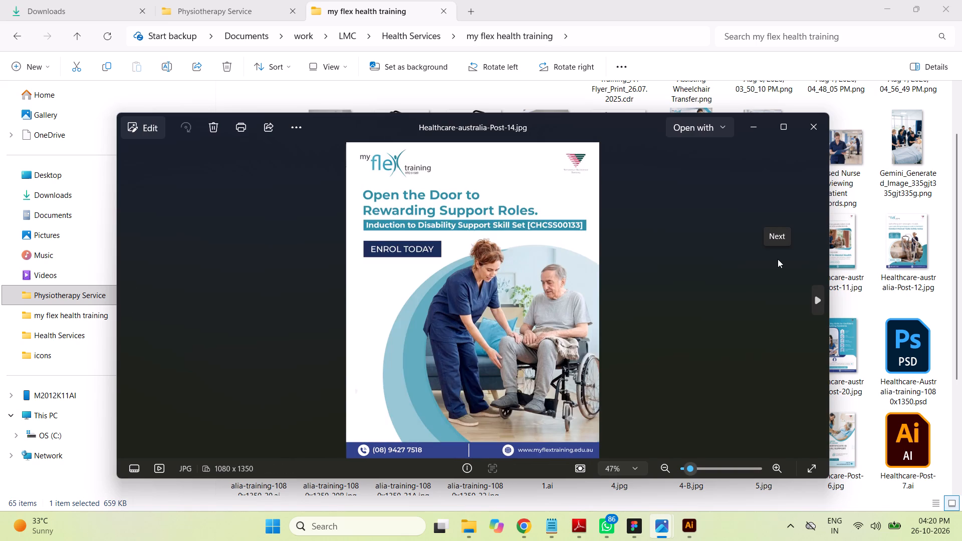
{"action": "key", "text": "Right"}
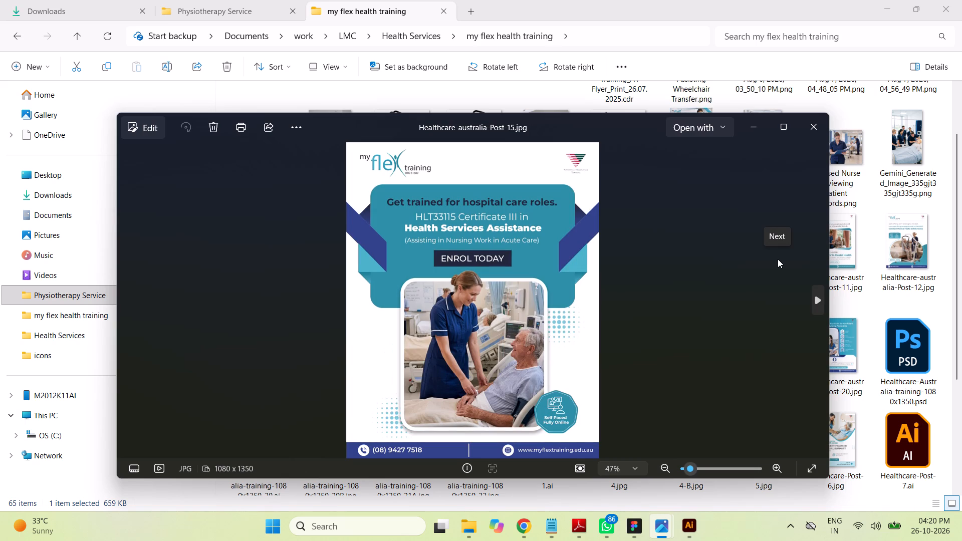
{"action": "key", "text": "Right"}
{"action": "key", "text": "Right"}
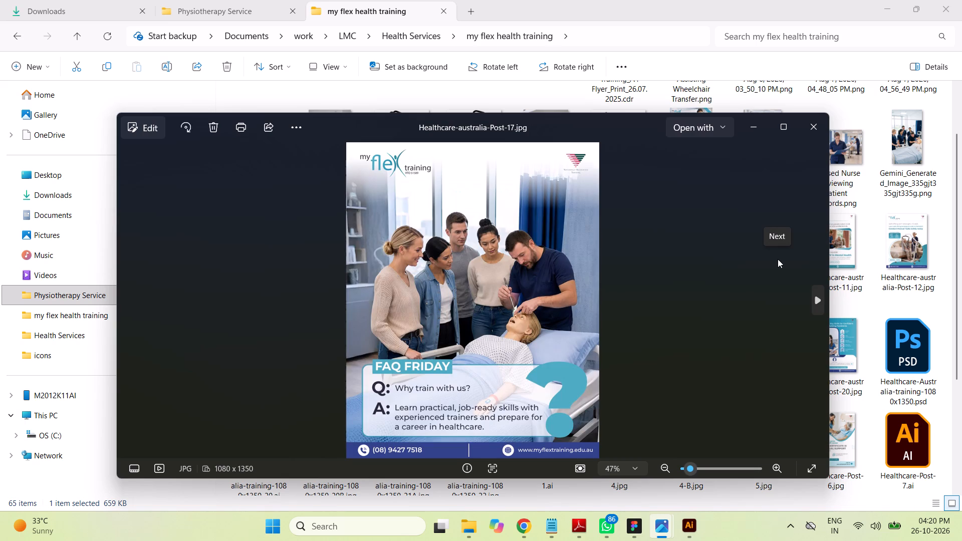
{"action": "key", "text": "Right"}
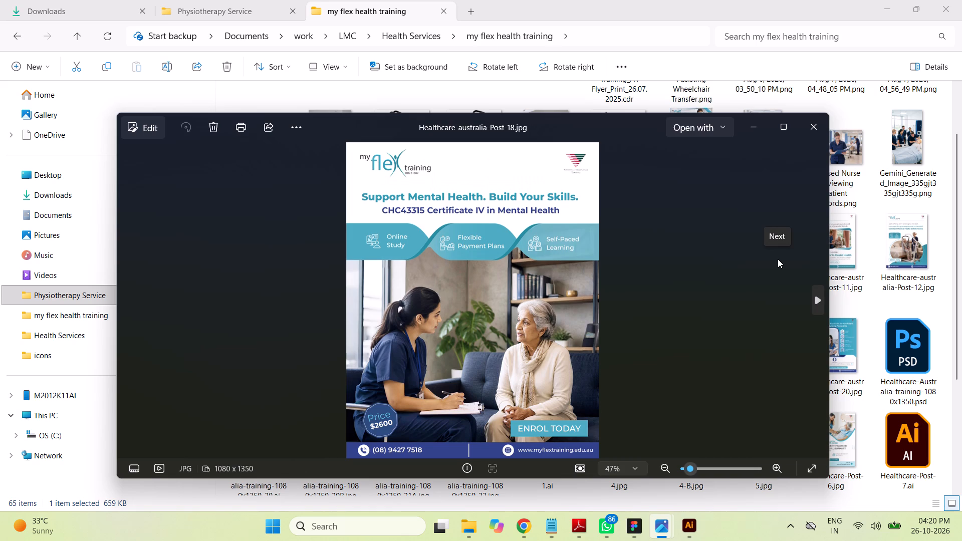
{"action": "key", "text": "Right"}
{"action": "key", "text": "Right"}
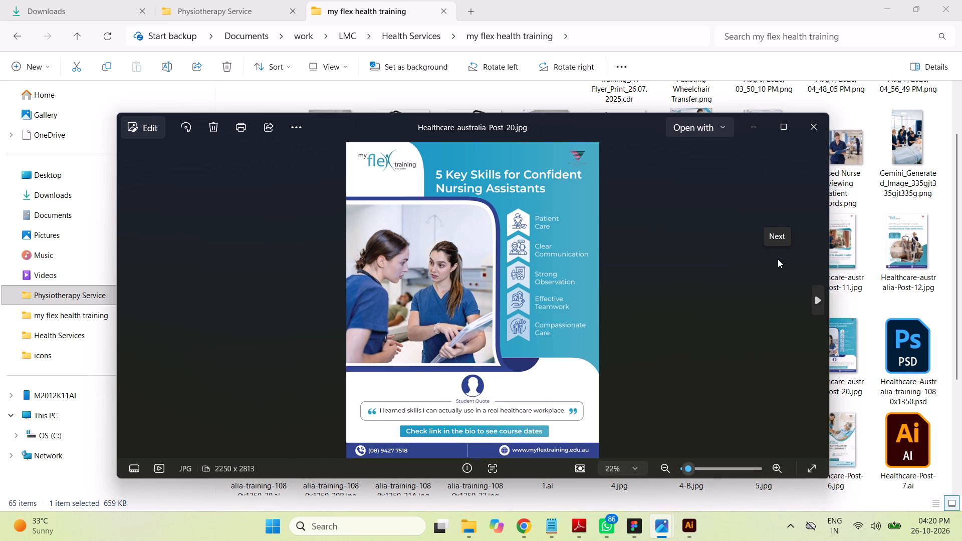
{"action": "key", "text": "Right"}
{"action": "key", "text": "Right"}
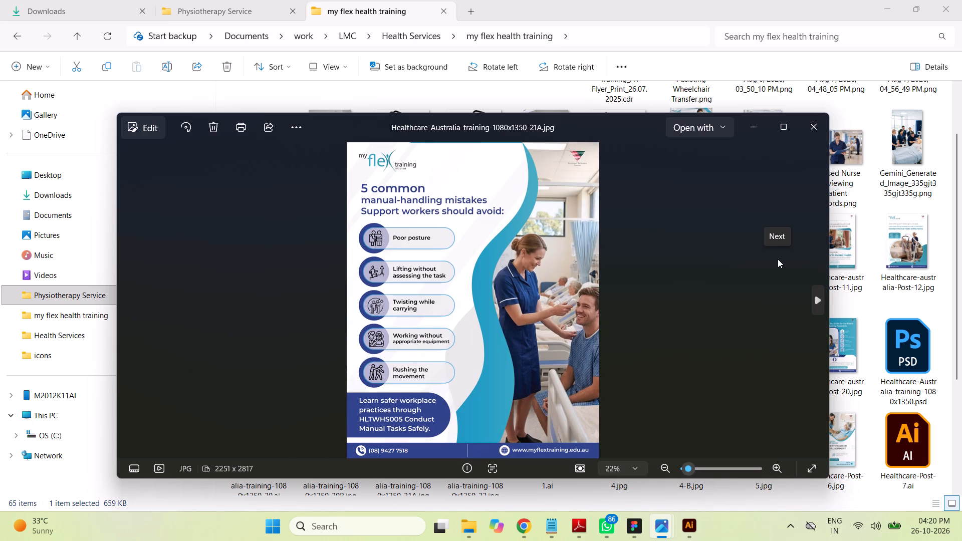
{"action": "key", "text": "Right"}
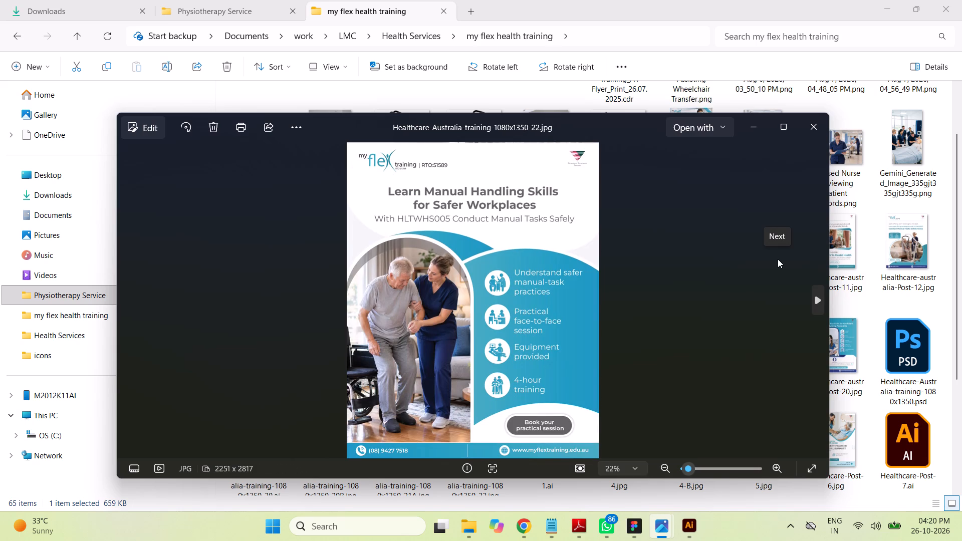
Browse the Healthcare-Post images starting at Post-4 and the remaining pictures in the folder, and close the image viewer.
{"action": "key", "text": "Right"}
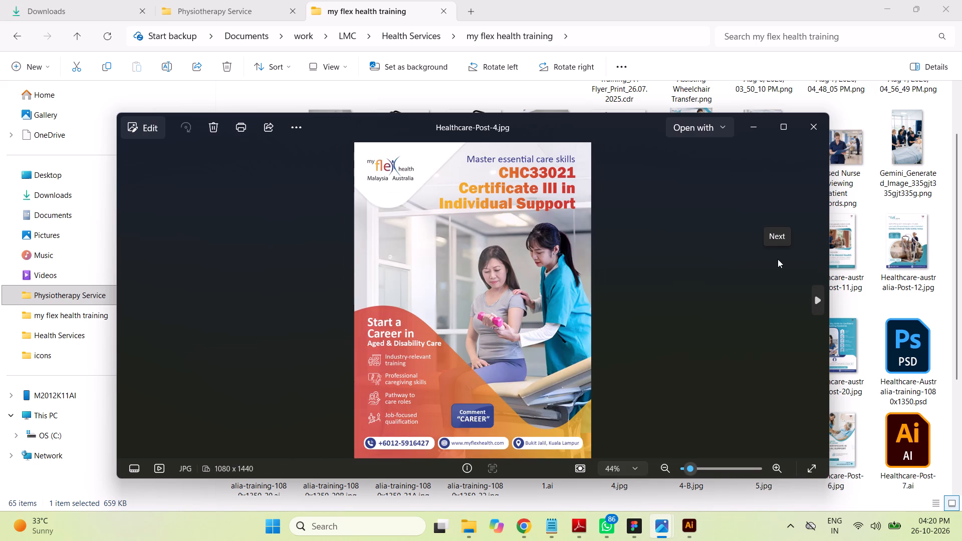
{"action": "key", "text": "Right"}
{"action": "key", "text": "Right"}
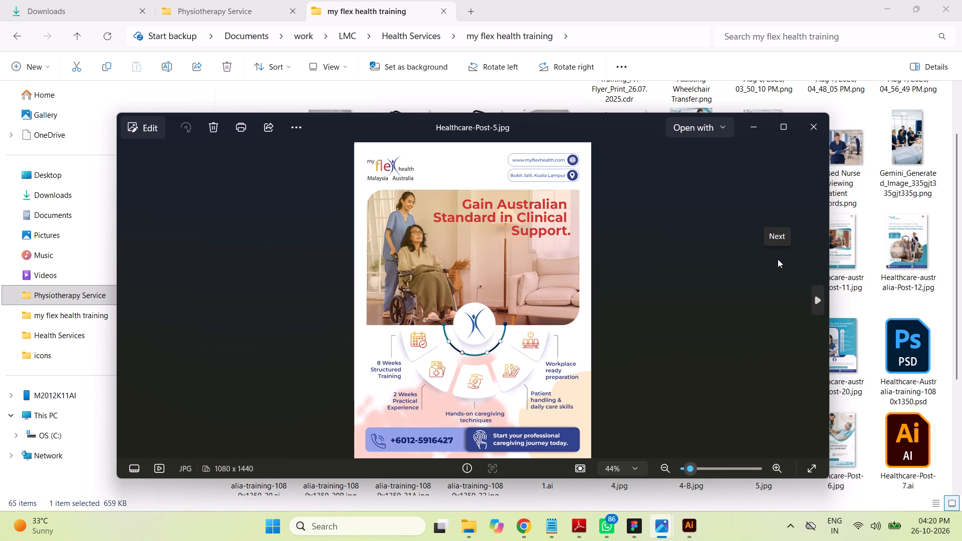
{"action": "key", "text": "Right"}
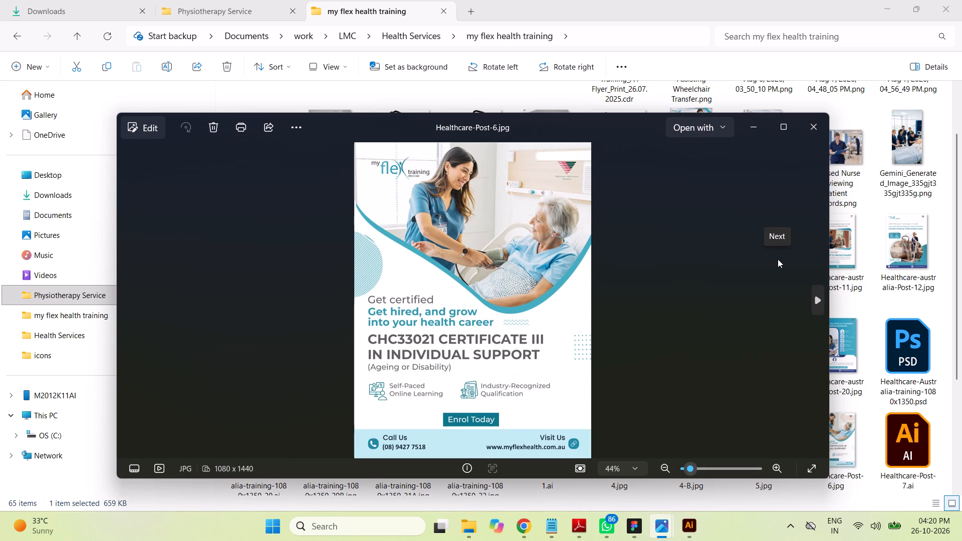
{"action": "key", "text": "Right"}
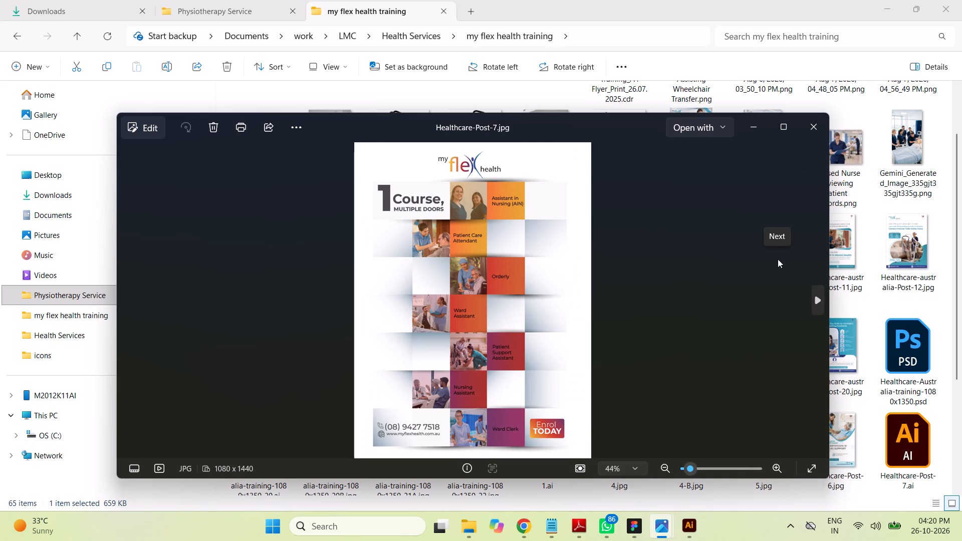
{"action": "key", "text": "Right"}
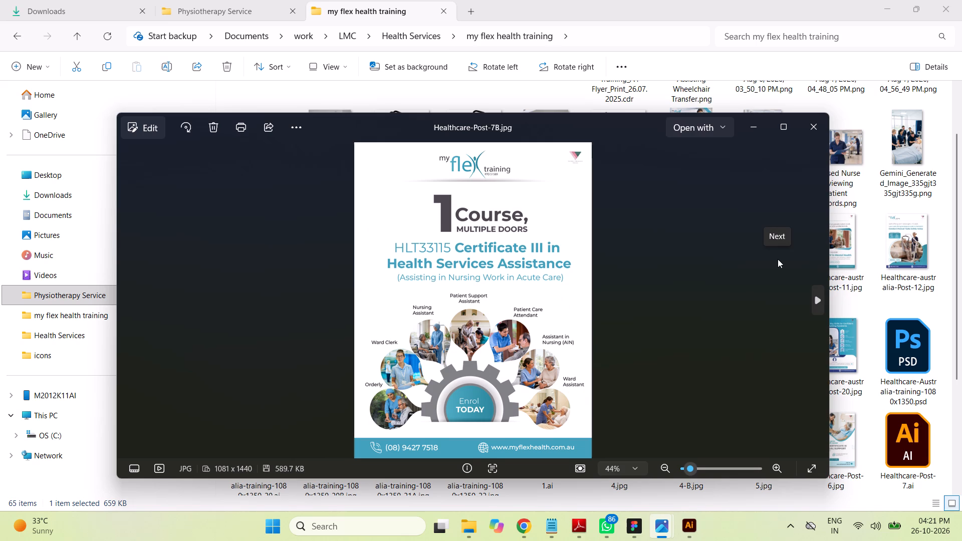
{"action": "key", "text": "Right"}
{"action": "key", "text": "Right"}
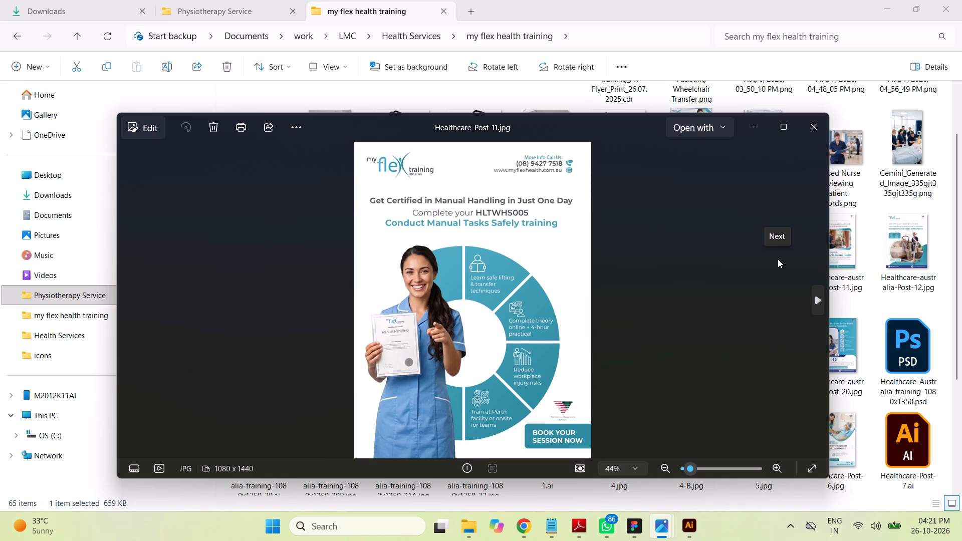
{"action": "key", "text": "Right"}
{"action": "key", "text": "Right"}
{"action": "key", "text": "Right"}
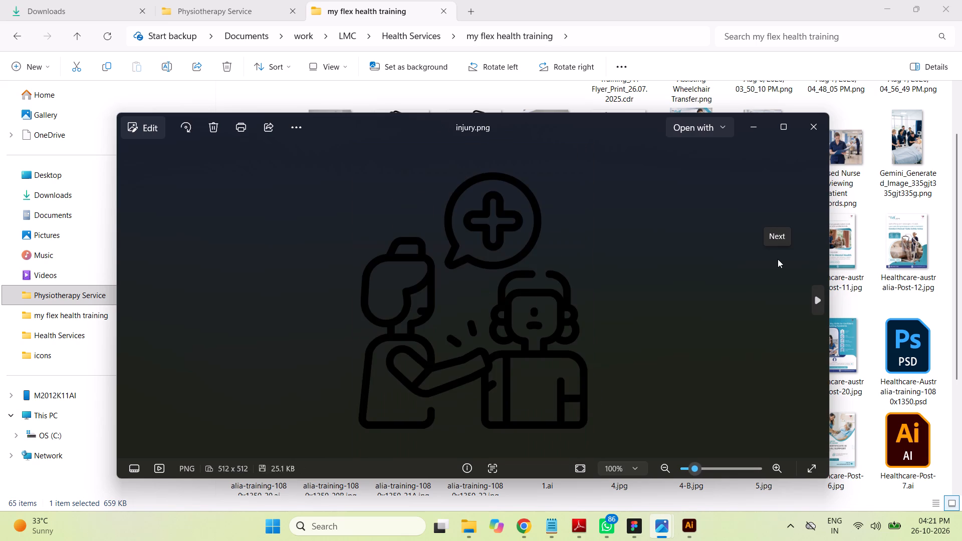
{"action": "key", "text": "Right"}
{"action": "key", "text": "Right"}
{"action": "key", "text": "Right"}
{"action": "key", "text": "Right"}
{"action": "key", "text": "Right"}
{"action": "key", "text": "Right"}
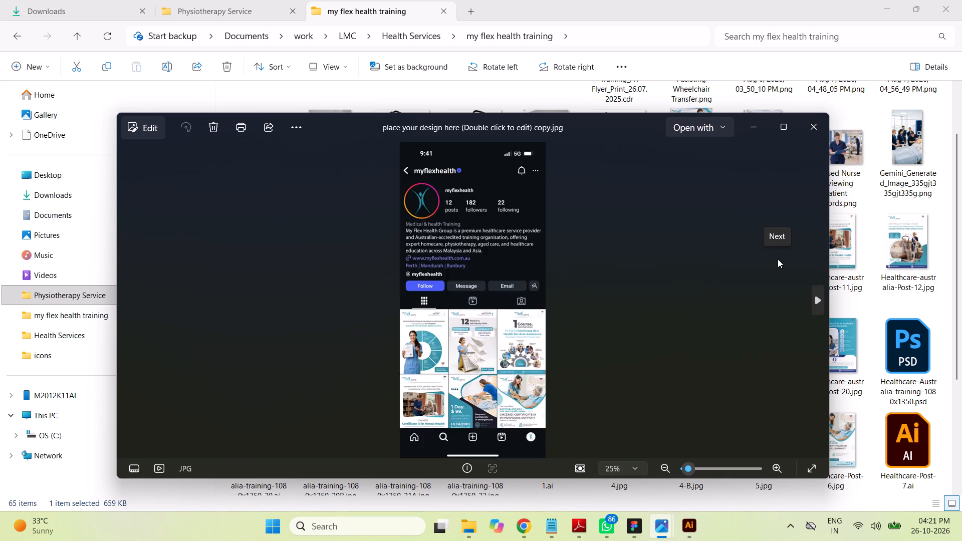
{"action": "key", "text": "Right"}
{"action": "key", "text": "Right"}
{"action": "key", "text": "Left"}
{"action": "key", "text": "Left"}
{"action": "key", "text": "Left"}
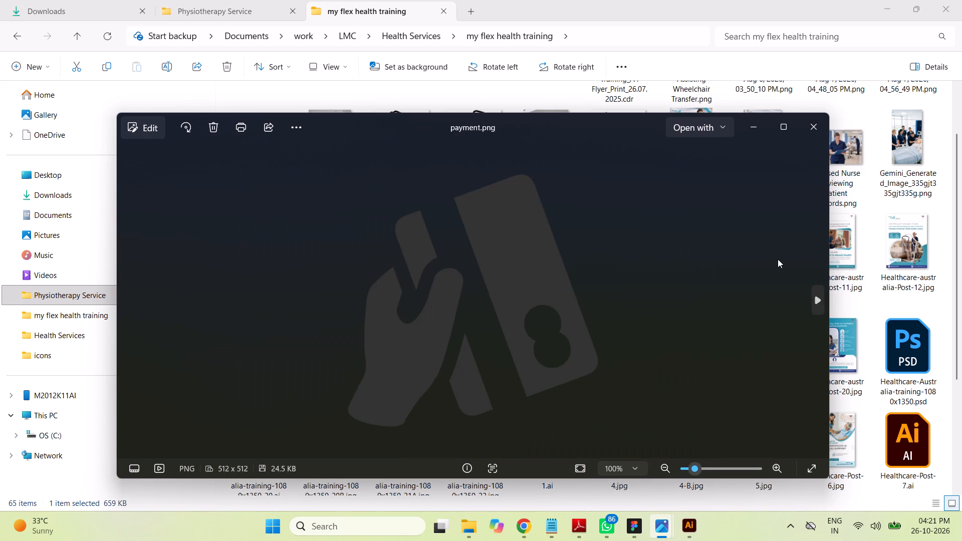
{"action": "left_click", "coordinate": [813, 129]}
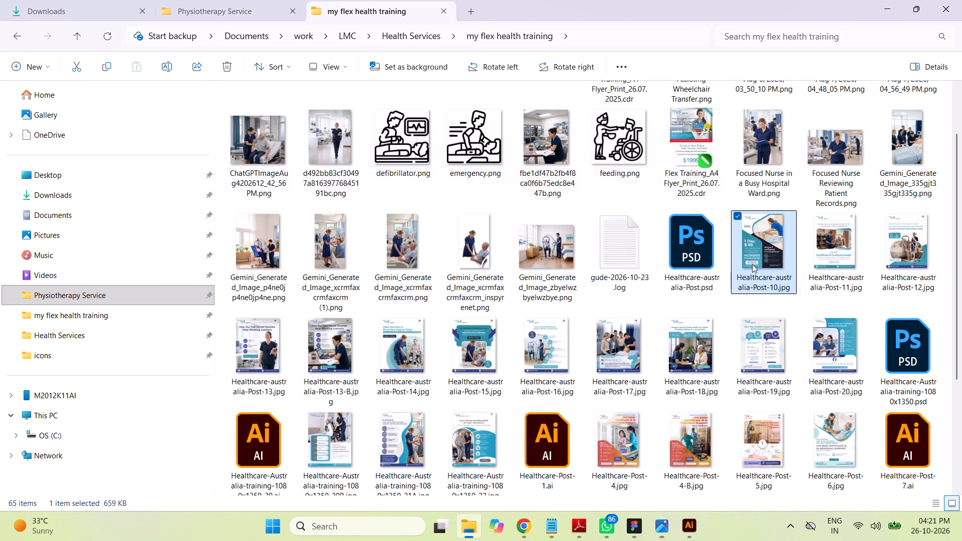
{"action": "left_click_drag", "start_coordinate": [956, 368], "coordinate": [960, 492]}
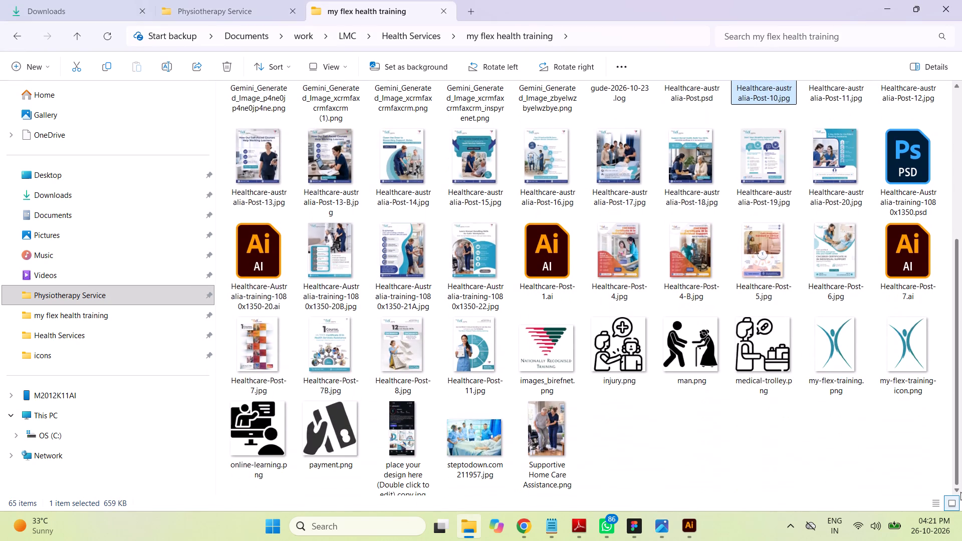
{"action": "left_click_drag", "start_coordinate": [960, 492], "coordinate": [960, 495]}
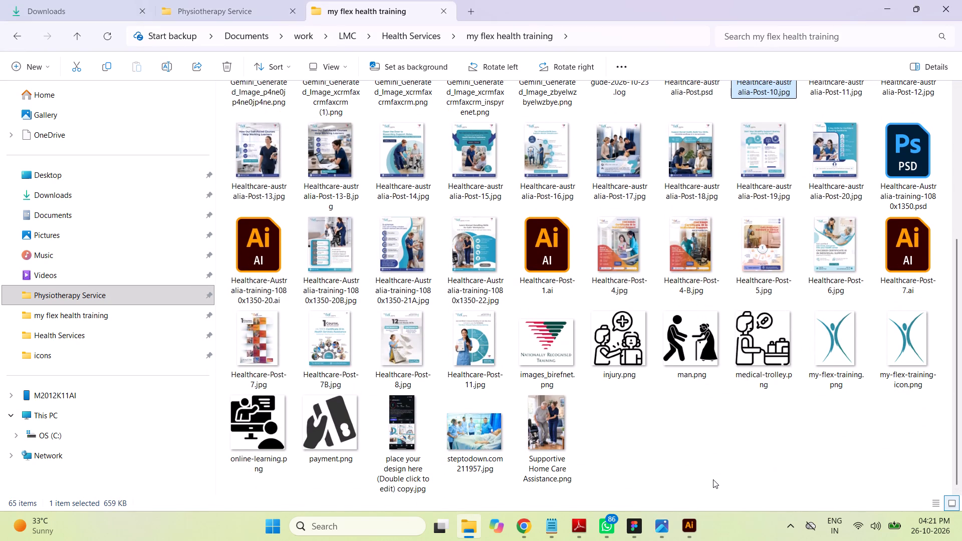
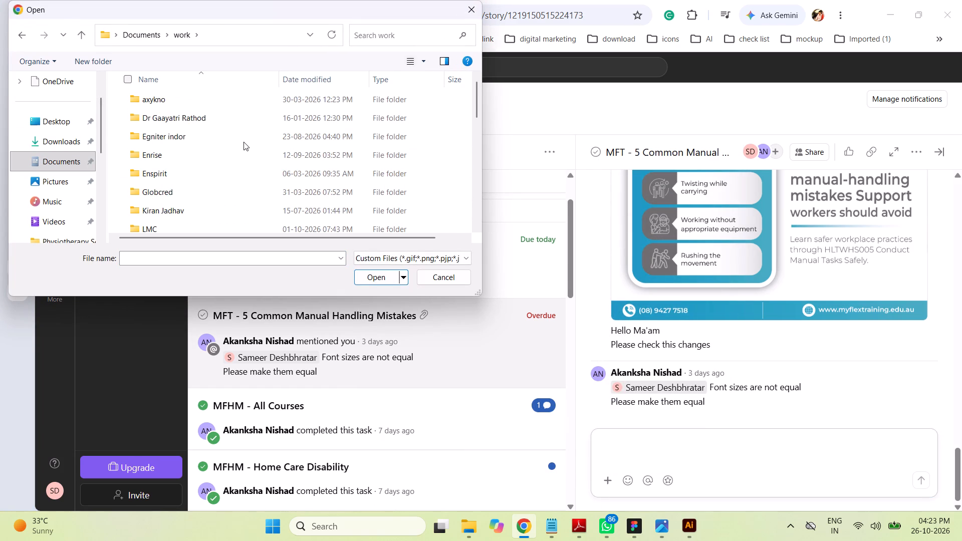
In the file-open dialog, go to the LMC > Health Services > my flex health training folder and locate the exported Healthcare-Australia training post images.
{"action": "scroll", "coordinate": [230, 189], "scroll_direction": "down", "scroll_amount": 1}
{"action": "scroll", "coordinate": [230, 189], "scroll_direction": "up", "scroll_amount": 1}
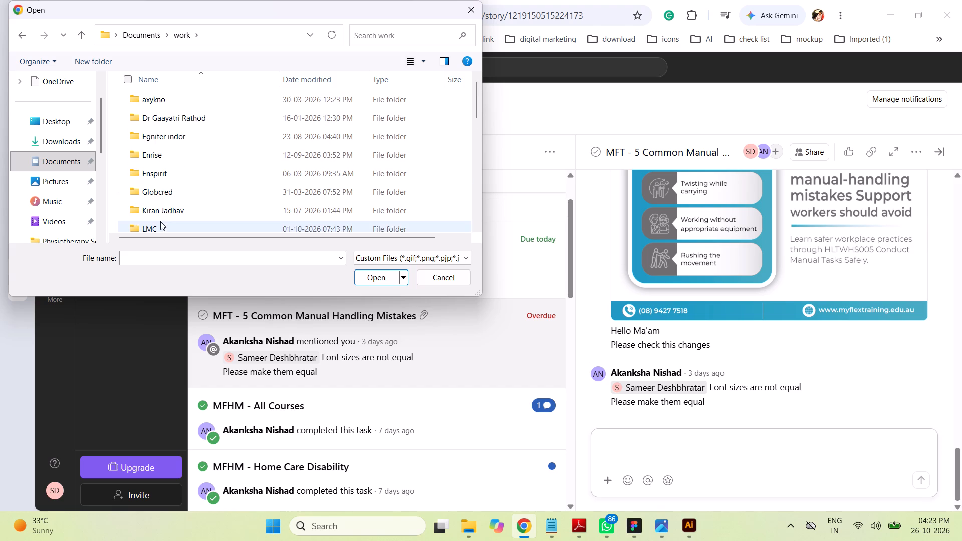
{"action": "double_click", "coordinate": [159, 226]}
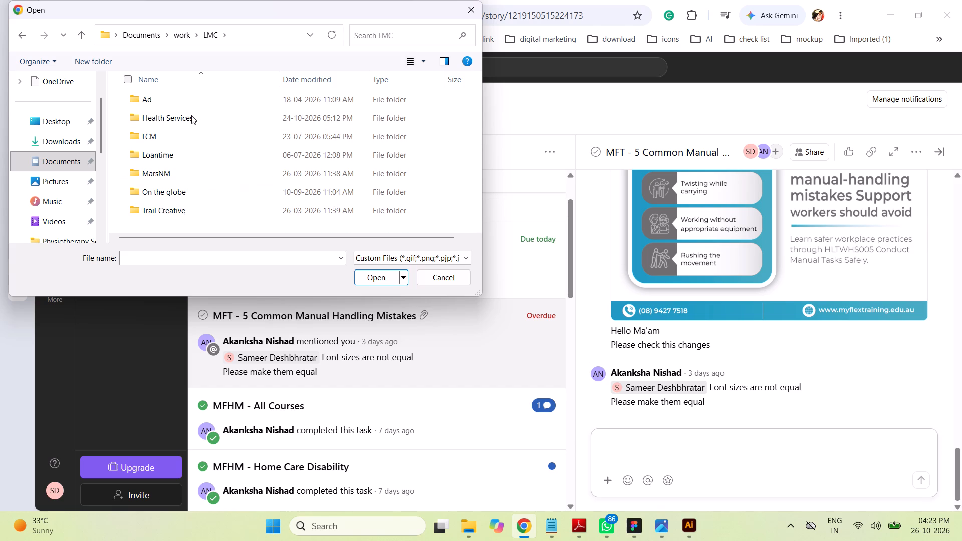
{"action": "double_click", "coordinate": [171, 119]}
{"action": "scroll", "coordinate": [384, 142], "scroll_direction": "down", "scroll_amount": 1}
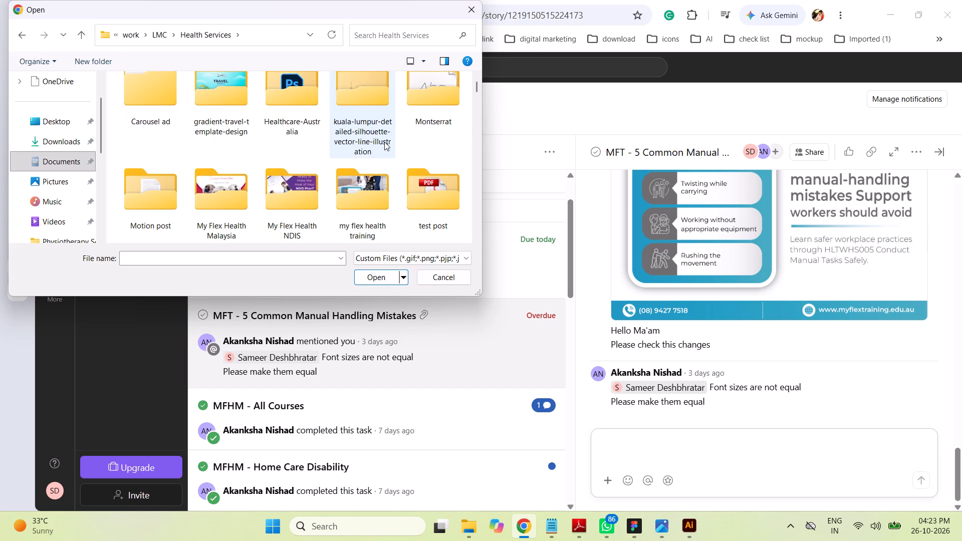
{"action": "double_click", "coordinate": [373, 204]}
{"action": "scroll", "coordinate": [353, 160], "scroll_direction": "down", "scroll_amount": 2}
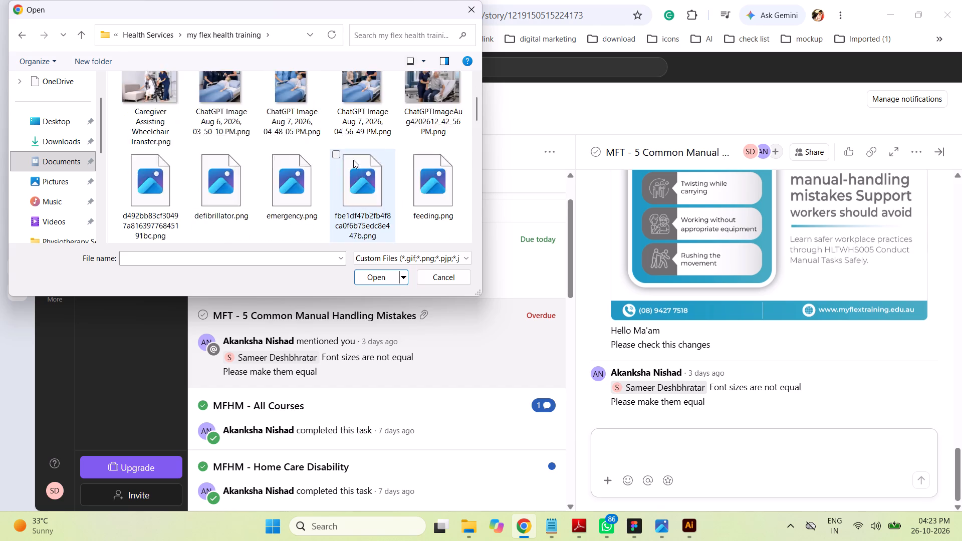
{"action": "scroll", "coordinate": [353, 160], "scroll_direction": "down", "scroll_amount": 3}
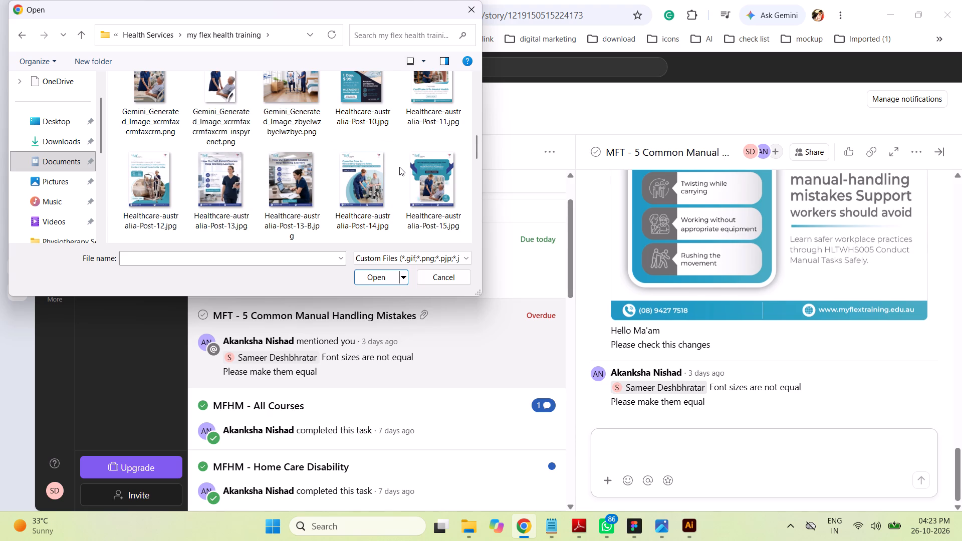
{"action": "scroll", "coordinate": [399, 167], "scroll_direction": "down", "scroll_amount": 1}
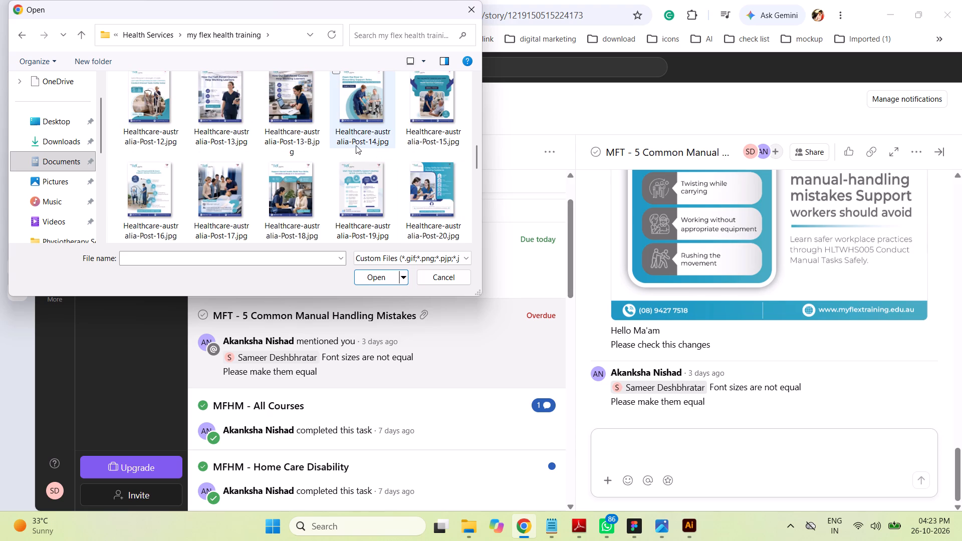
{"action": "scroll", "coordinate": [395, 152], "scroll_direction": "down", "scroll_amount": 1}
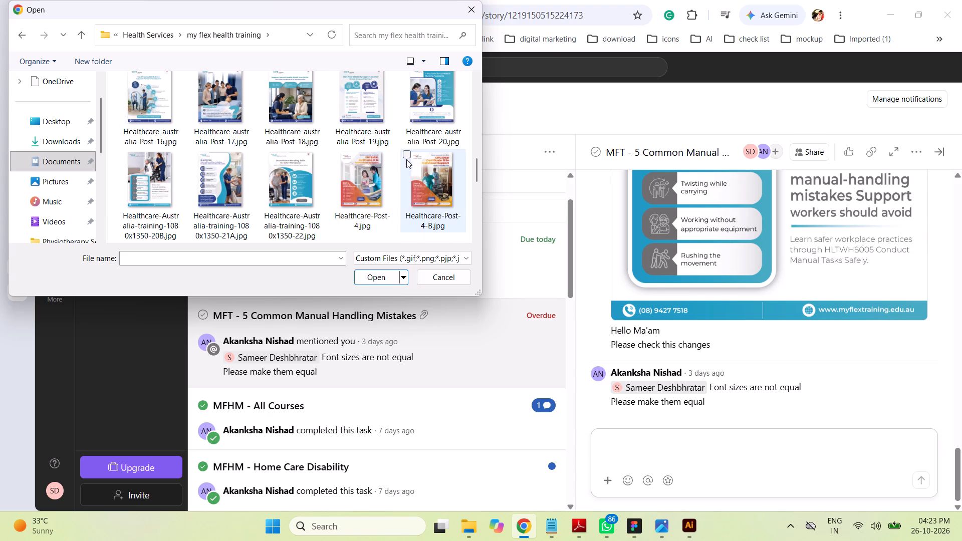
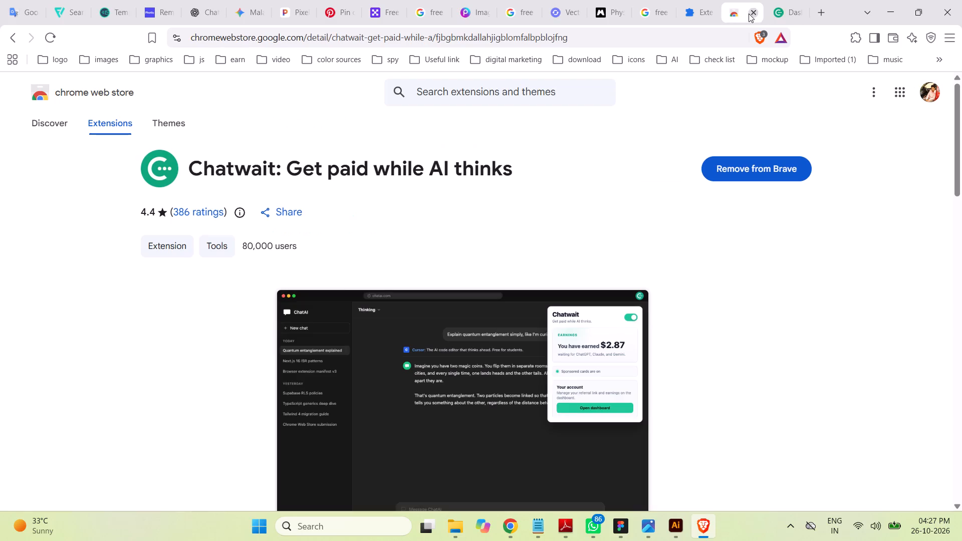
Close the Chatwait web store, extensions and Chatwait dashboard tabs in the browser.
{"action": "left_click", "coordinate": [755, 12]}
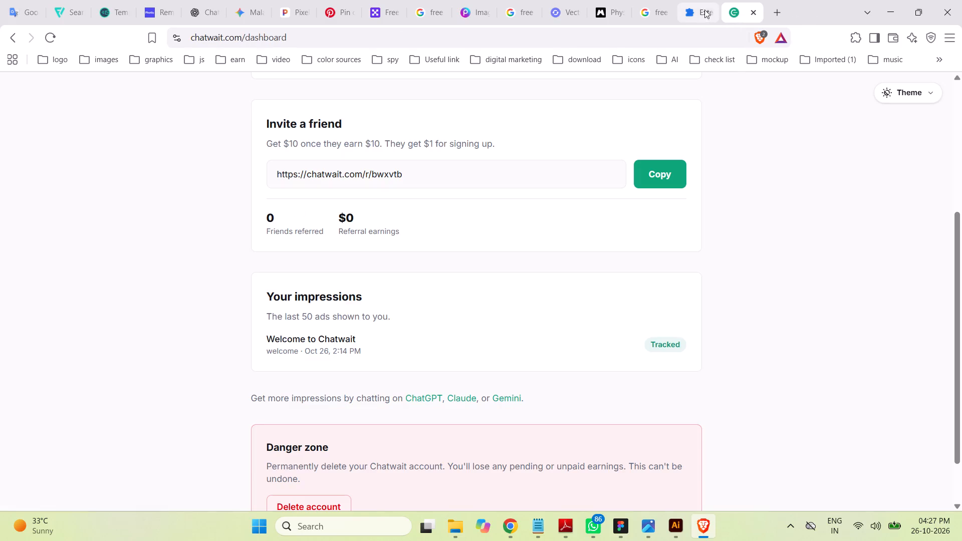
{"action": "left_click", "coordinate": [701, 8]}
{"action": "left_click", "coordinate": [709, 12]}
{"action": "left_click", "coordinate": [656, 28]}
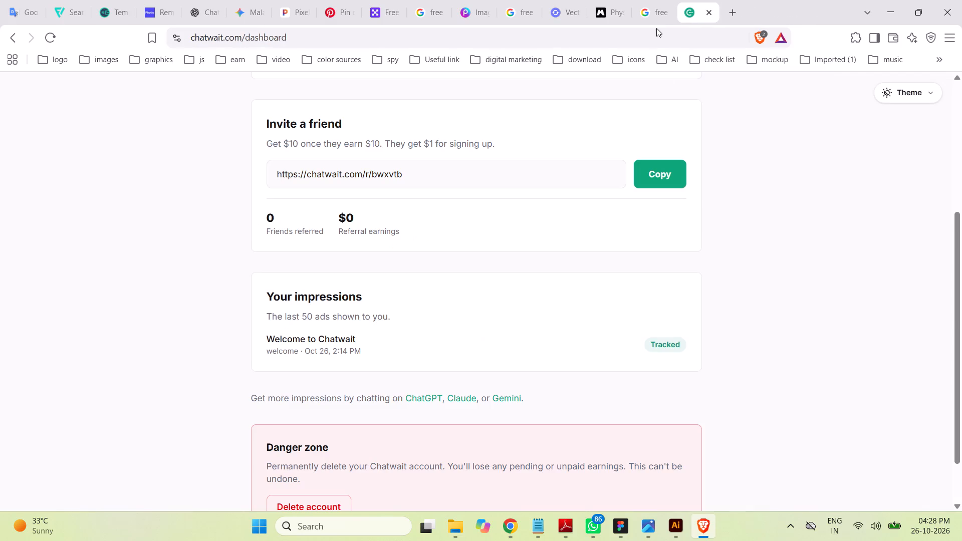
{"action": "key", "text": "Return"}
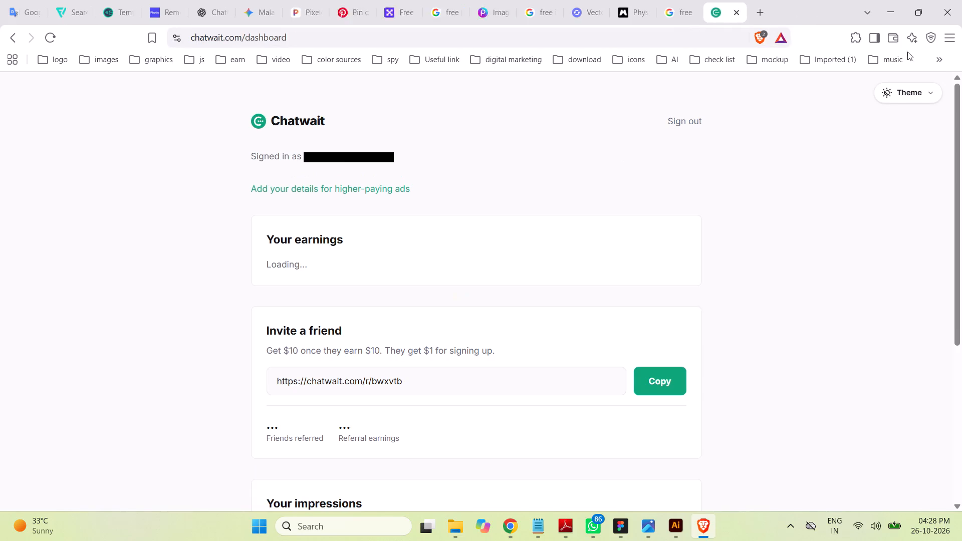
{"action": "left_click", "coordinate": [799, 12]}
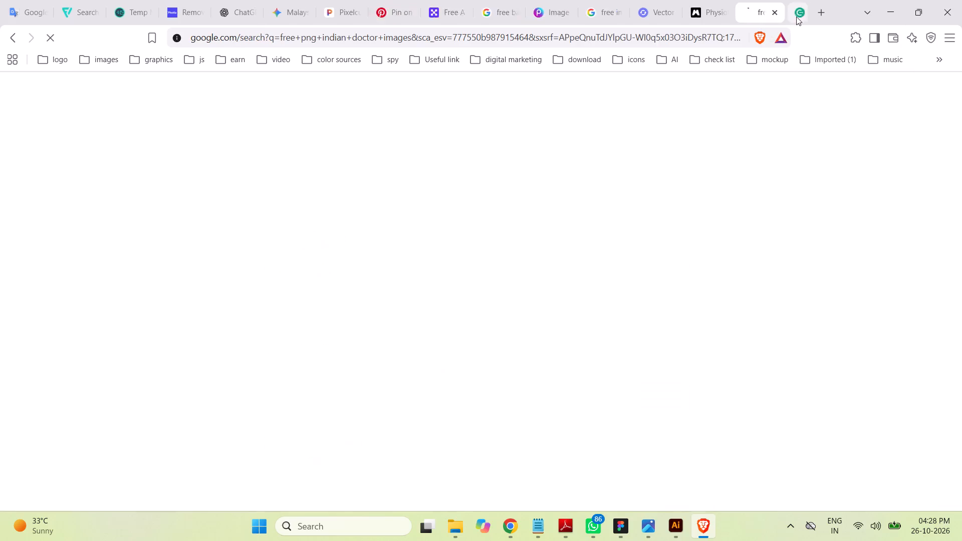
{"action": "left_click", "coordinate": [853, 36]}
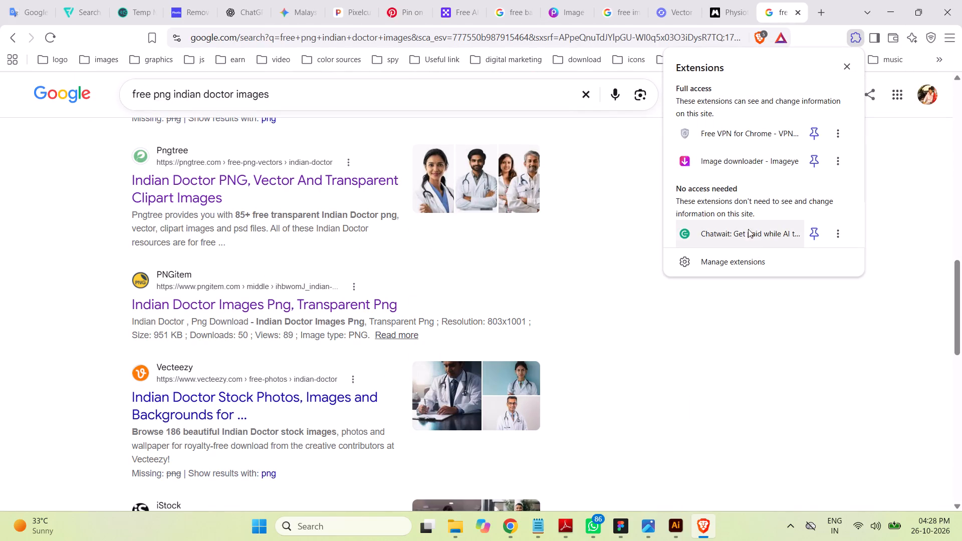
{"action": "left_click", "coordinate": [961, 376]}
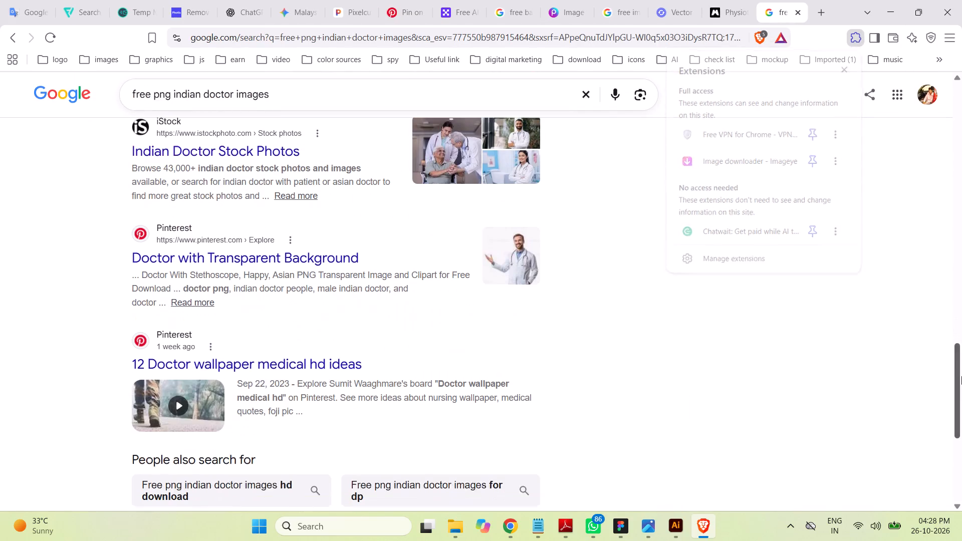
Check the Post-22 design in Illustrator and open the Documents > Data > tag folder in a new File Explorer tab.
{"action": "left_click", "coordinate": [679, 525]}
{"action": "left_click", "coordinate": [672, 524]}
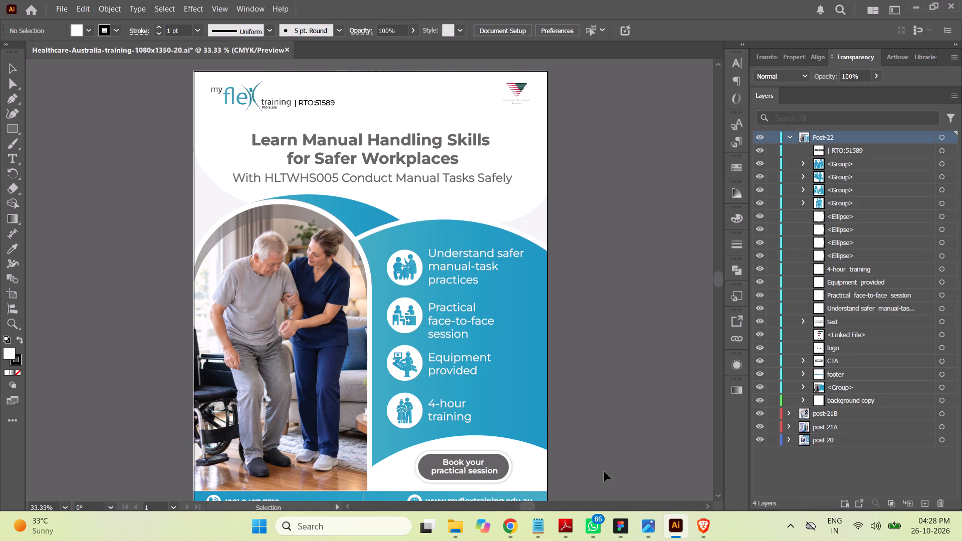
{"action": "left_click", "coordinate": [460, 523]}
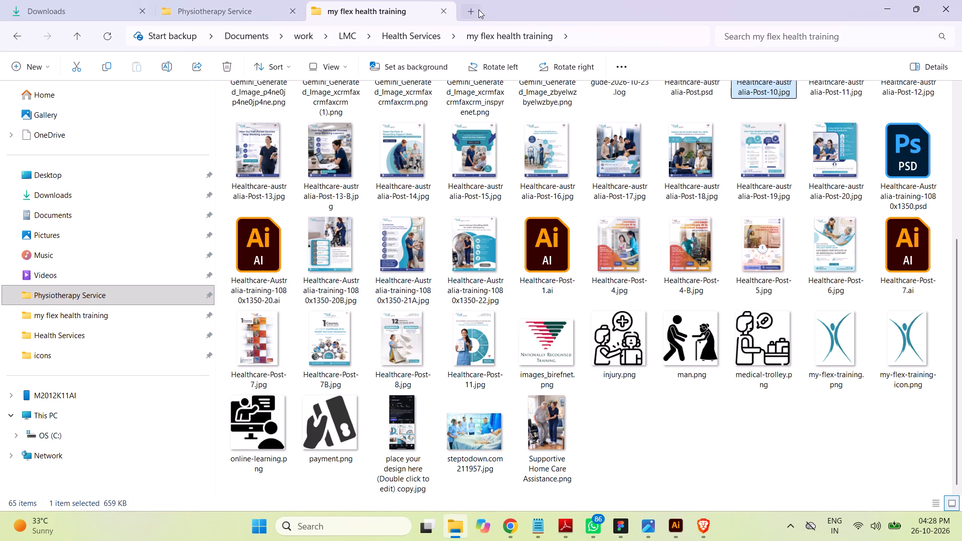
{"action": "left_click", "coordinate": [470, 9]}
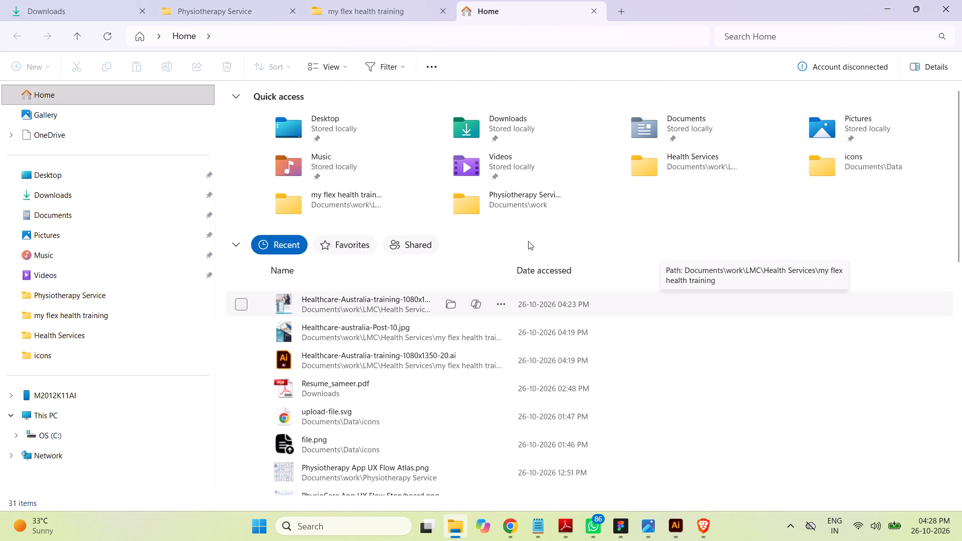
{"action": "left_click", "coordinate": [54, 215]}
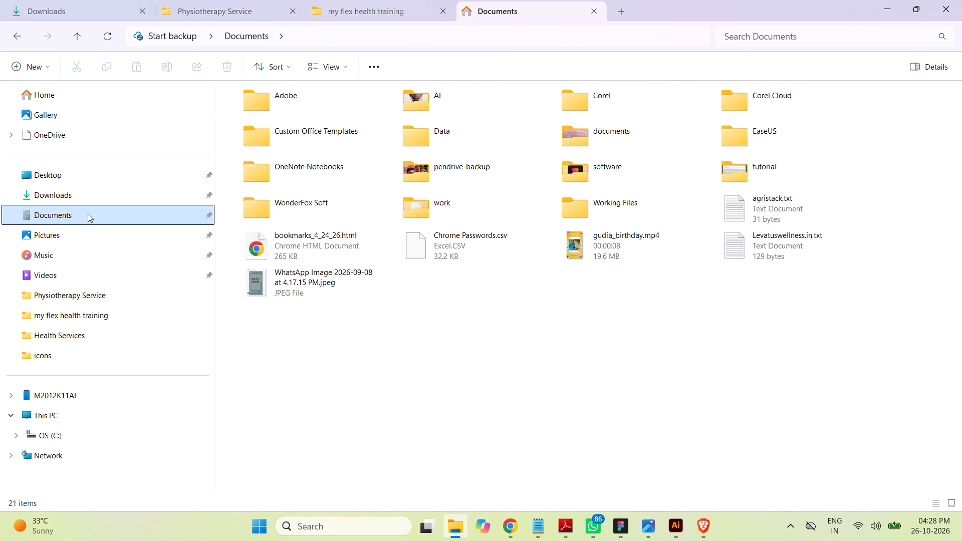
{"action": "double_click", "coordinate": [439, 134]}
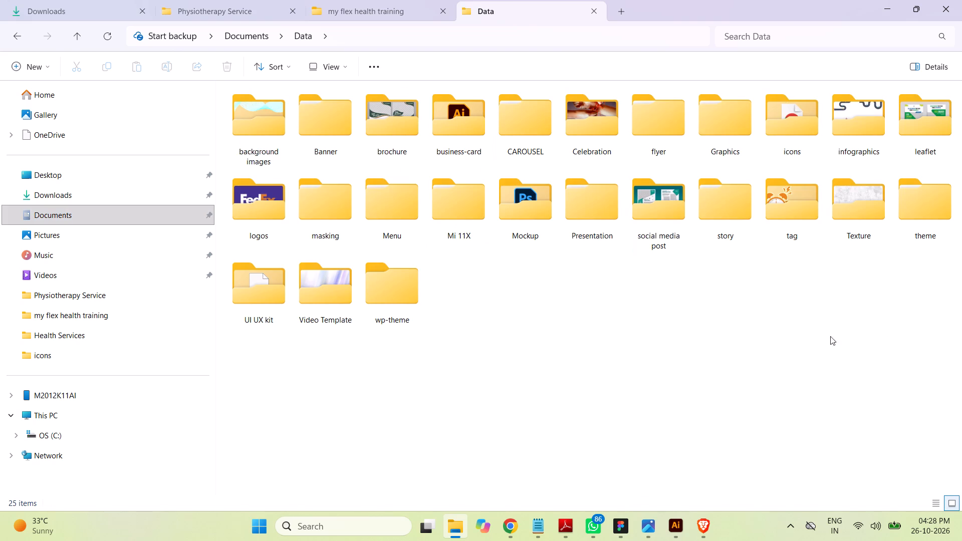
{"action": "double_click", "coordinate": [801, 211]}
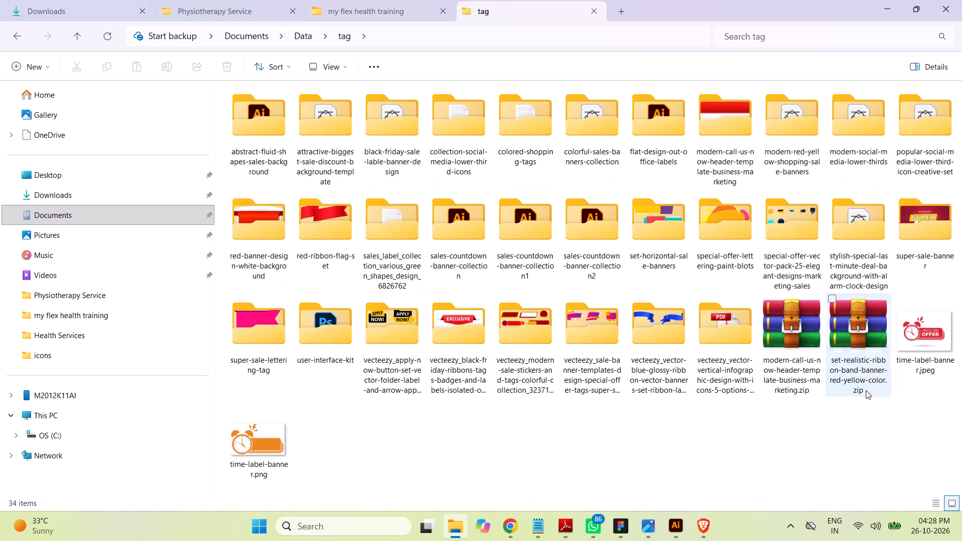
Look through the sales-countdown-banner-collection1, colorful-sales-banners-collection and colored-shopping-tags folders for a label graphic, comparing with the Post-22 design in Illustrator.
{"action": "double_click", "coordinate": [533, 245]}
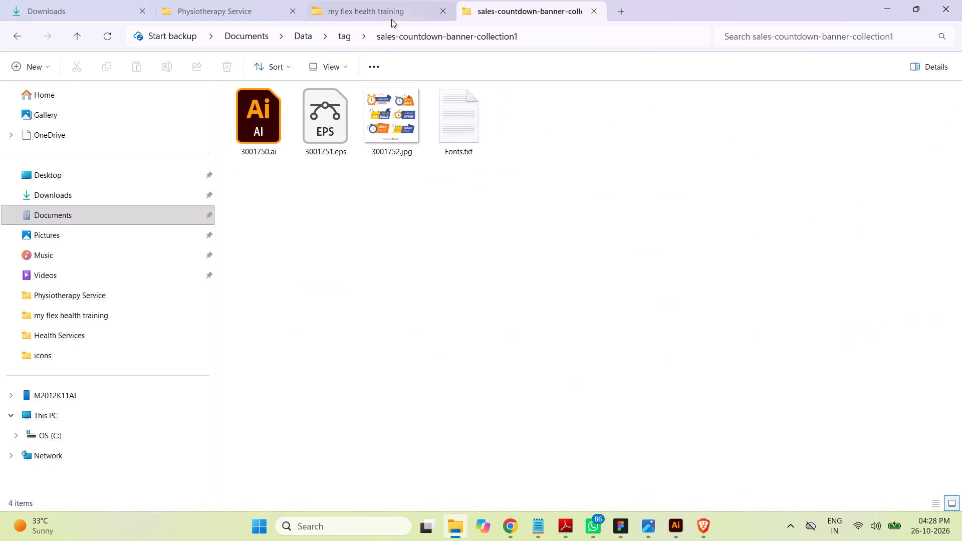
{"action": "left_click", "coordinate": [344, 36]}
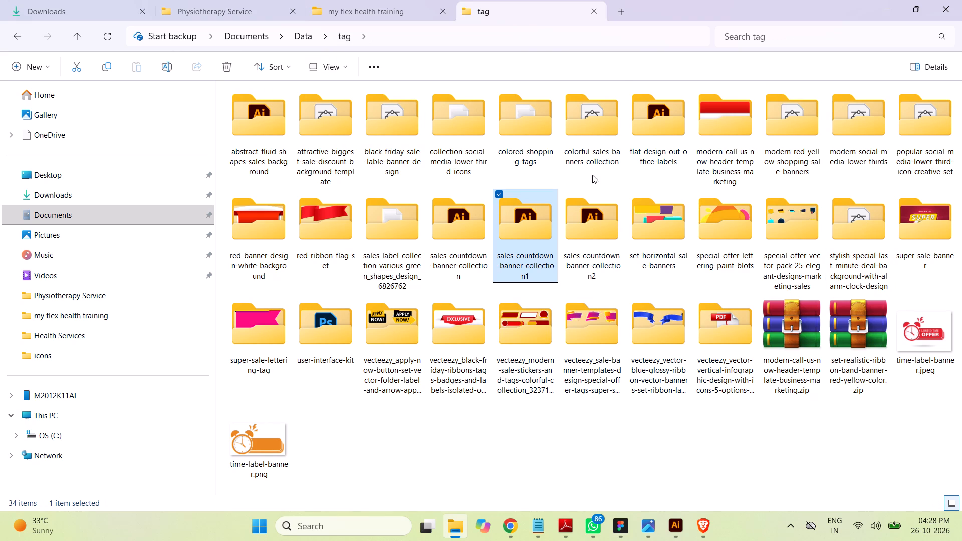
{"action": "double_click", "coordinate": [592, 149]}
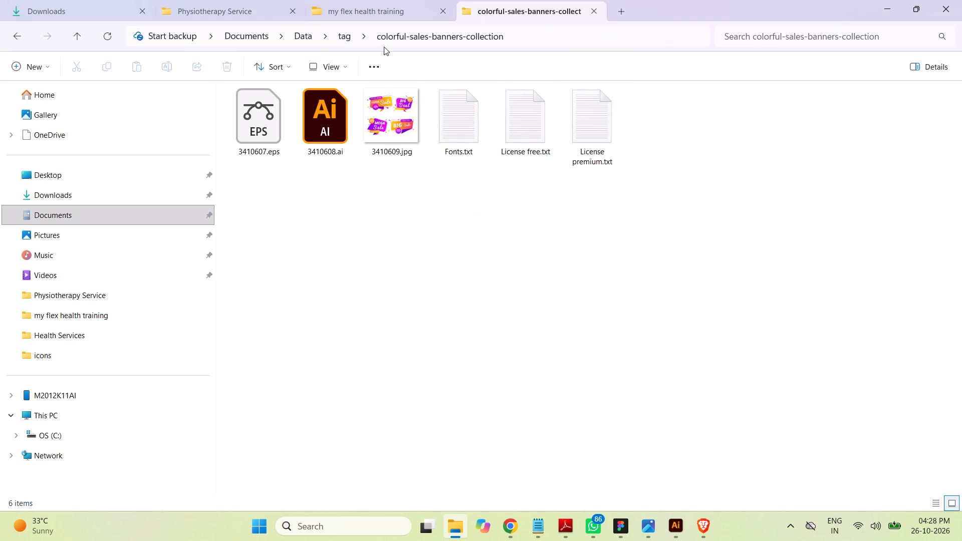
{"action": "left_click", "coordinate": [346, 40]}
{"action": "double_click", "coordinate": [524, 138]}
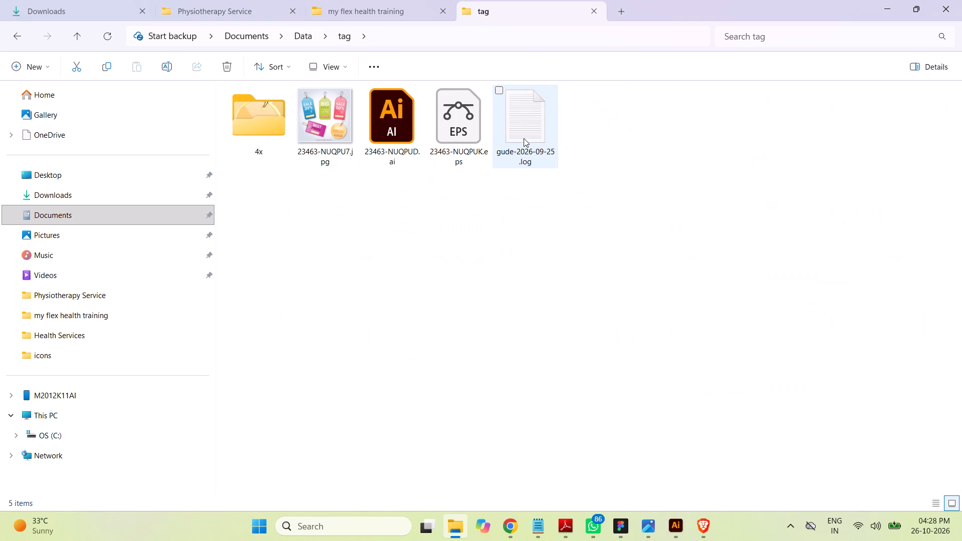
{"action": "left_click", "coordinate": [676, 527]}
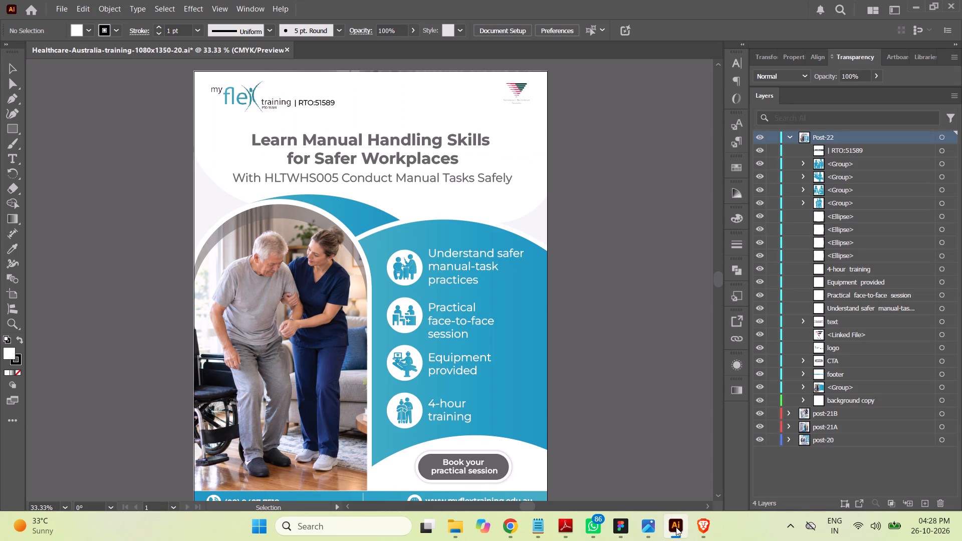
{"action": "left_click", "coordinate": [676, 527]}
In File Explorer, examine the social media lower-third collection, black-friday label, attractive biggest-sale and abstract-fluid-shapes folders inside tag.
{"action": "left_click", "coordinate": [342, 37]}
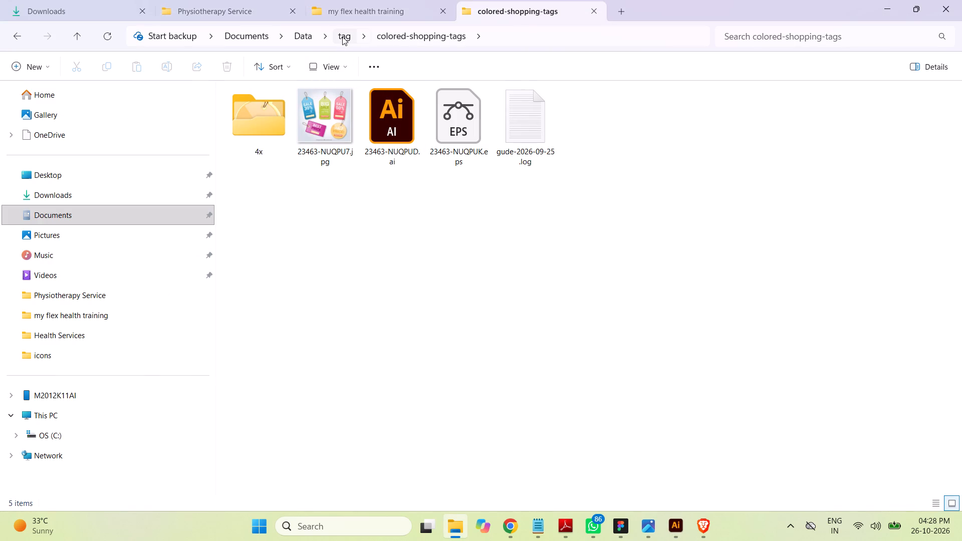
{"action": "double_click", "coordinate": [445, 149]}
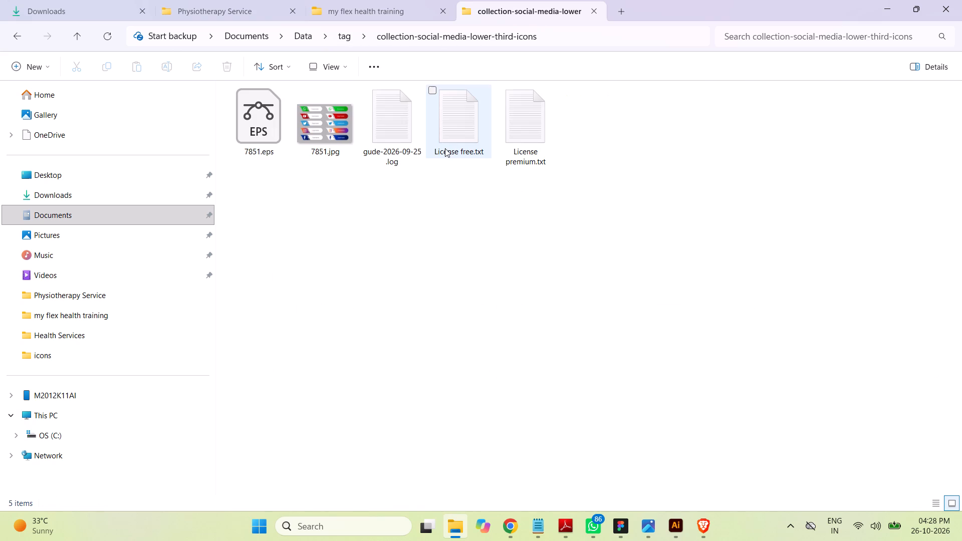
{"action": "left_click", "coordinate": [346, 38]}
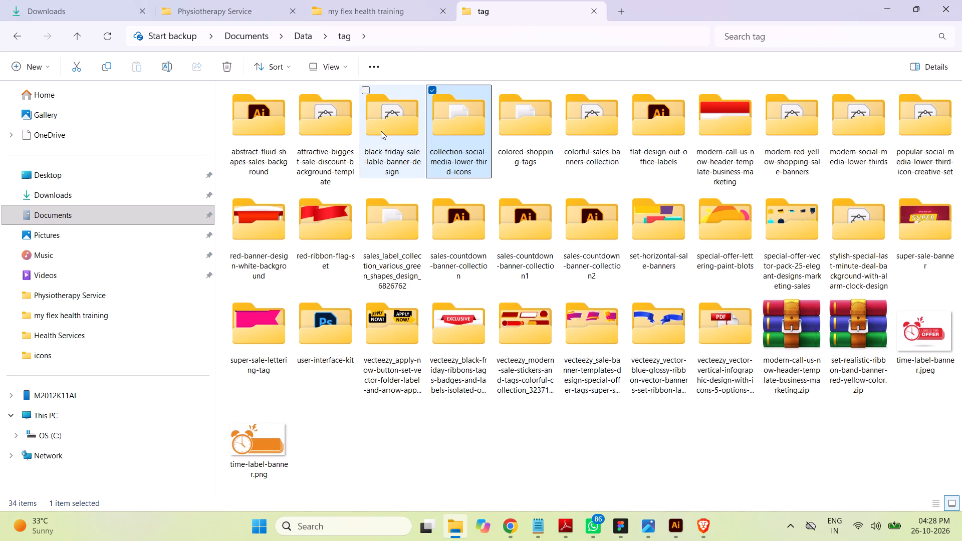
{"action": "double_click", "coordinate": [381, 131]}
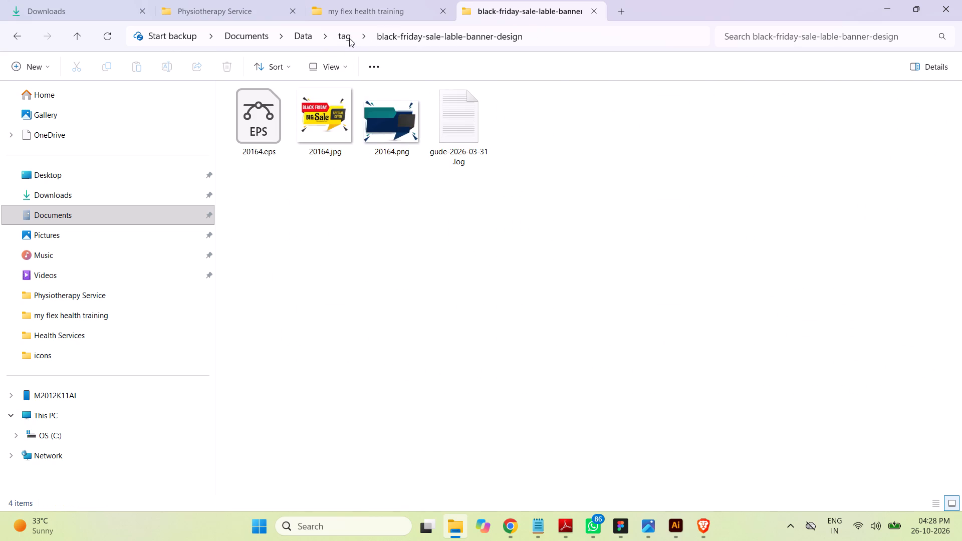
{"action": "left_click", "coordinate": [349, 38]}
{"action": "double_click", "coordinate": [330, 145]}
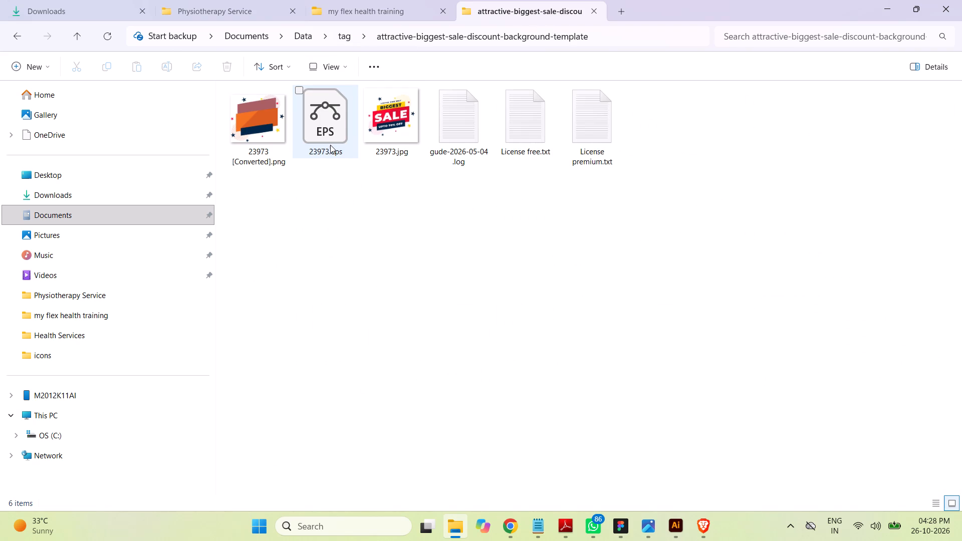
{"action": "left_click", "coordinate": [344, 39]}
{"action": "double_click", "coordinate": [275, 133]}
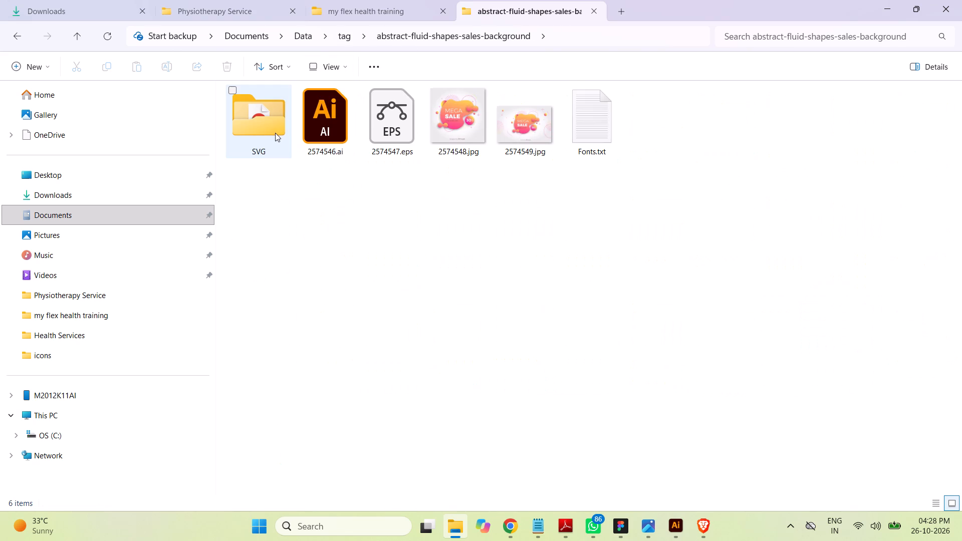
{"action": "left_click", "coordinate": [344, 35]}
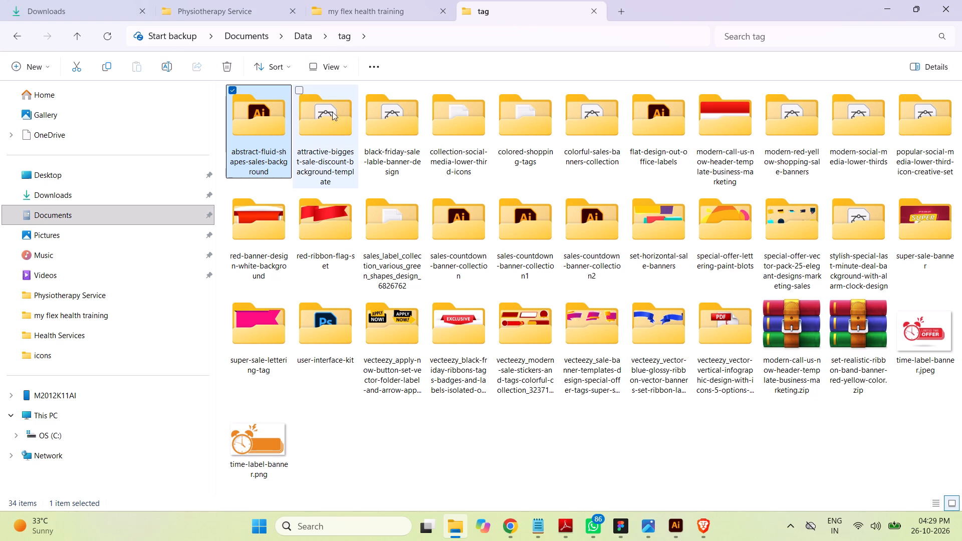
Examine the modern call-us-now header, red-yellow sale banners, modern and popular social-media lower-third, and red-banner-design folders inside tag.
{"action": "double_click", "coordinate": [726, 146]}
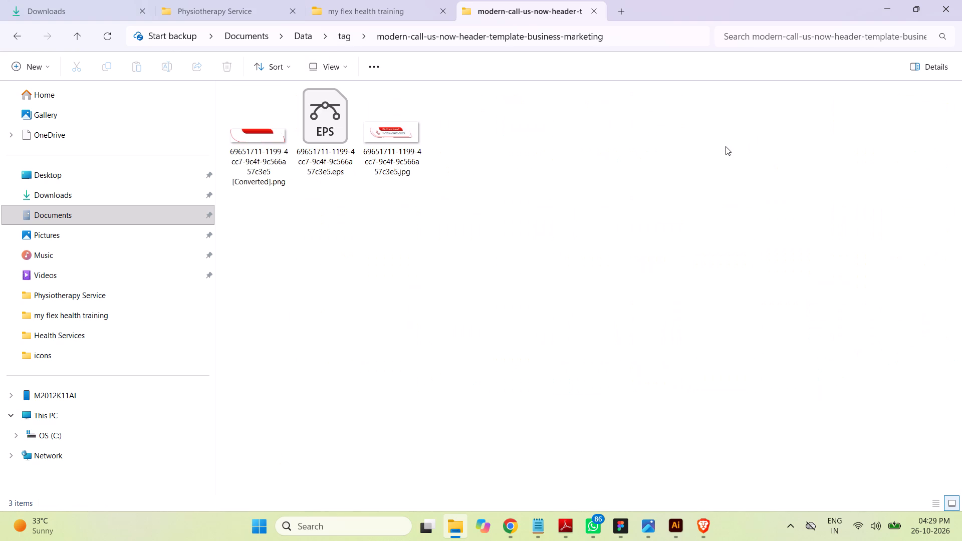
{"action": "left_click", "coordinate": [344, 37]}
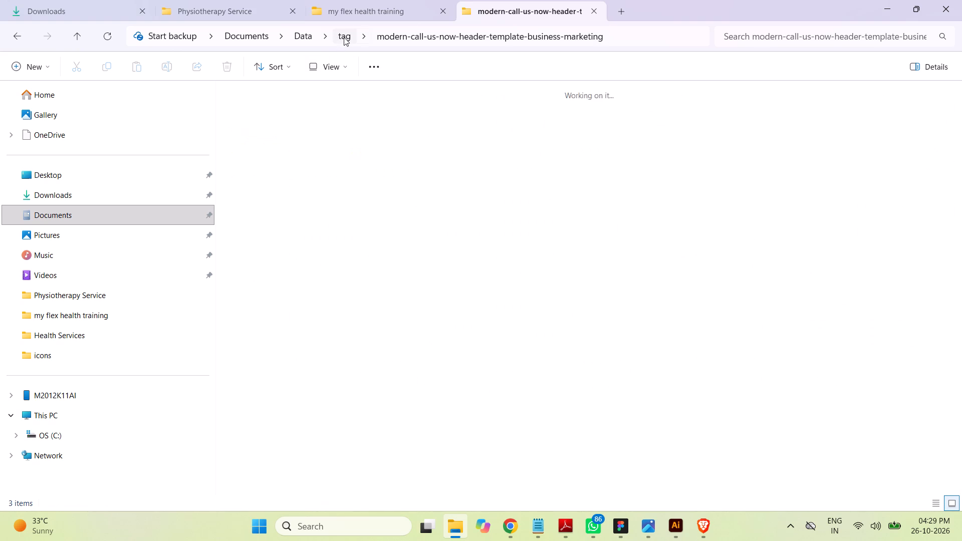
{"action": "double_click", "coordinate": [795, 128]}
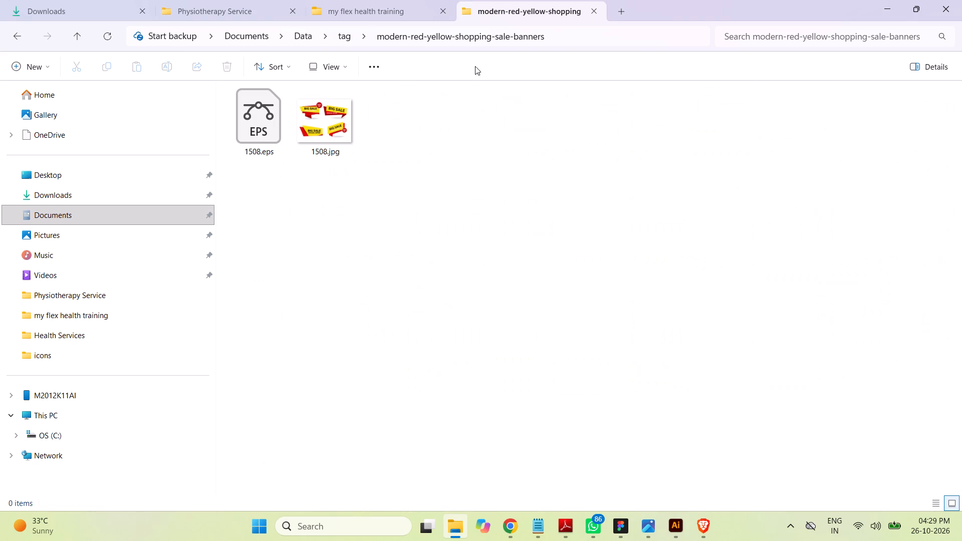
{"action": "left_click", "coordinate": [348, 37]}
{"action": "double_click", "coordinate": [856, 147]}
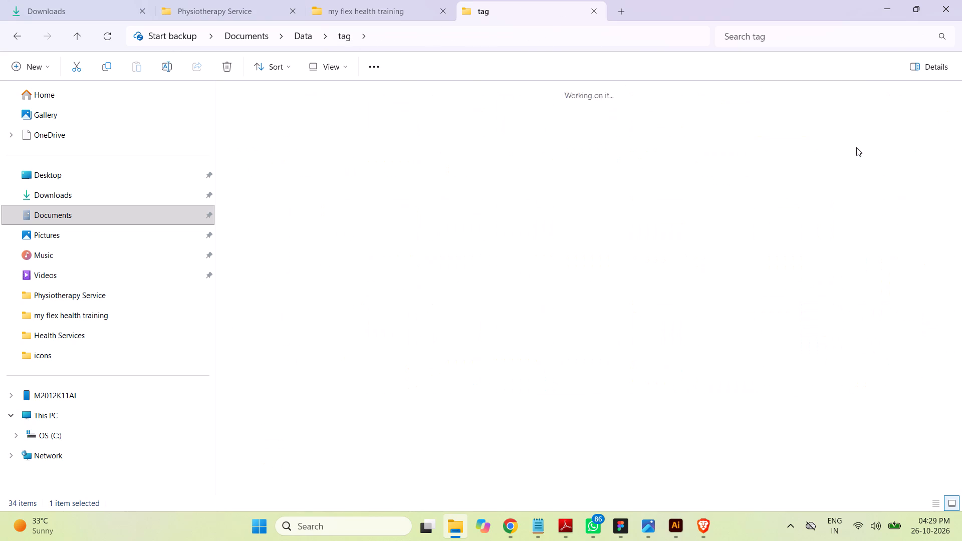
{"action": "left_click", "coordinate": [344, 37]}
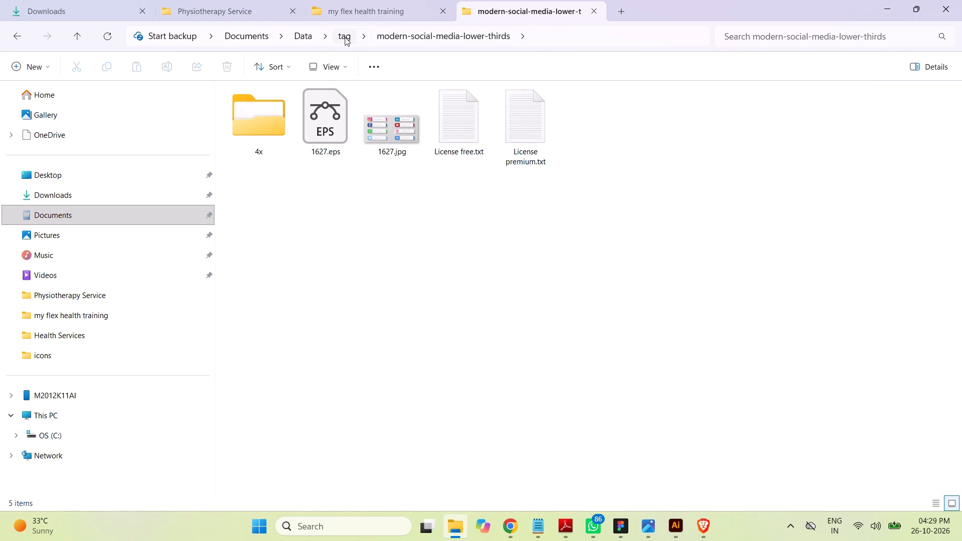
{"action": "double_click", "coordinate": [934, 144]}
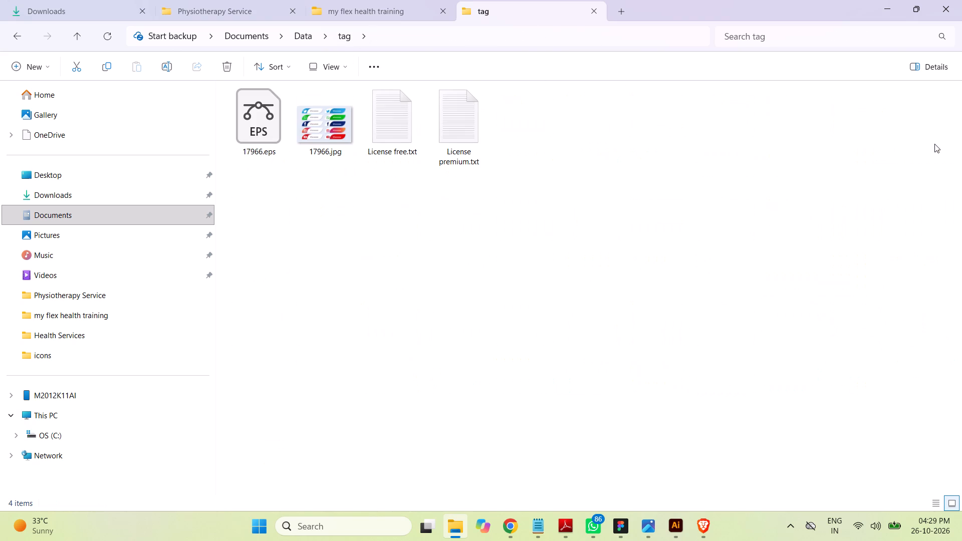
{"action": "left_click", "coordinate": [342, 41]}
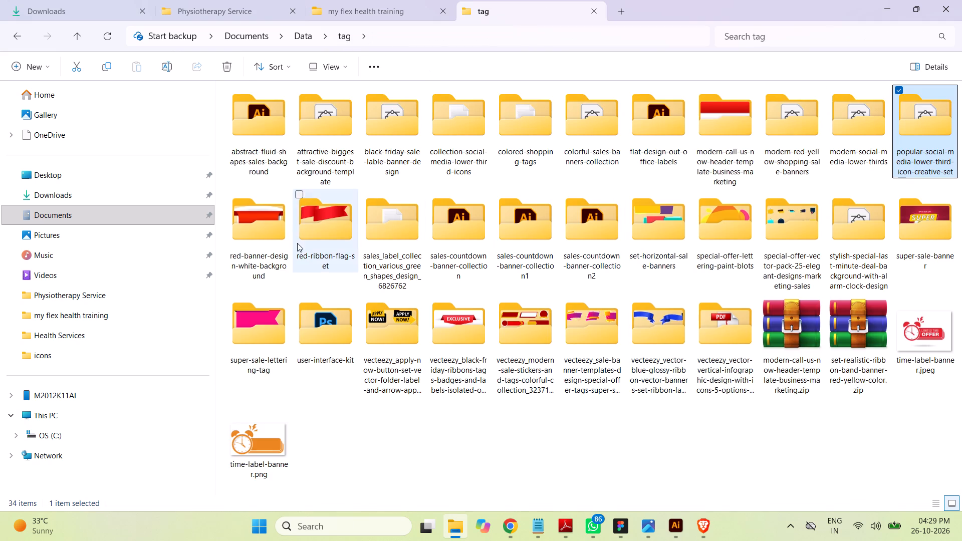
{"action": "double_click", "coordinate": [262, 252]}
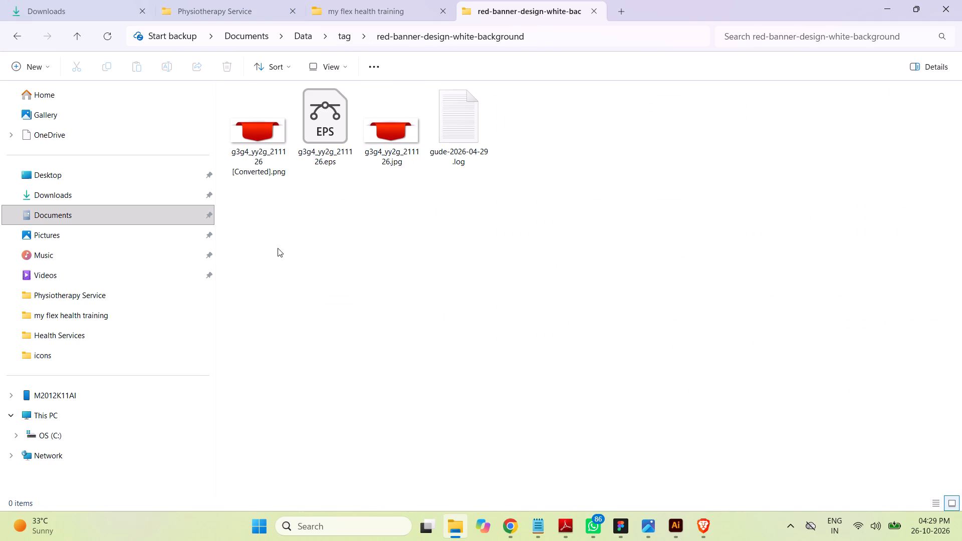
{"action": "left_click", "coordinate": [341, 32]}
Preview Label 01.jpg in the sales_label_collection_various_green_shapes_design_6826762 folder.
{"action": "double_click", "coordinate": [407, 256]}
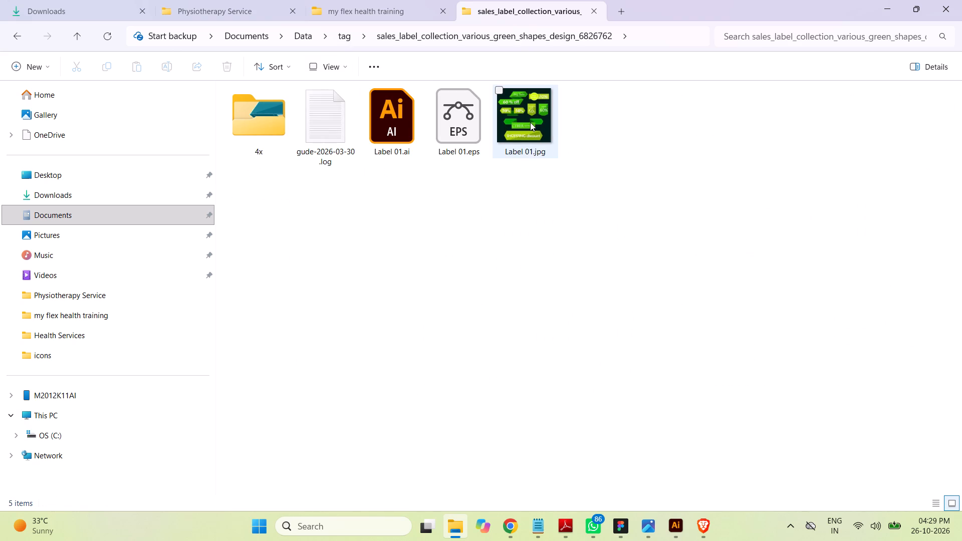
{"action": "double_click", "coordinate": [530, 122]}
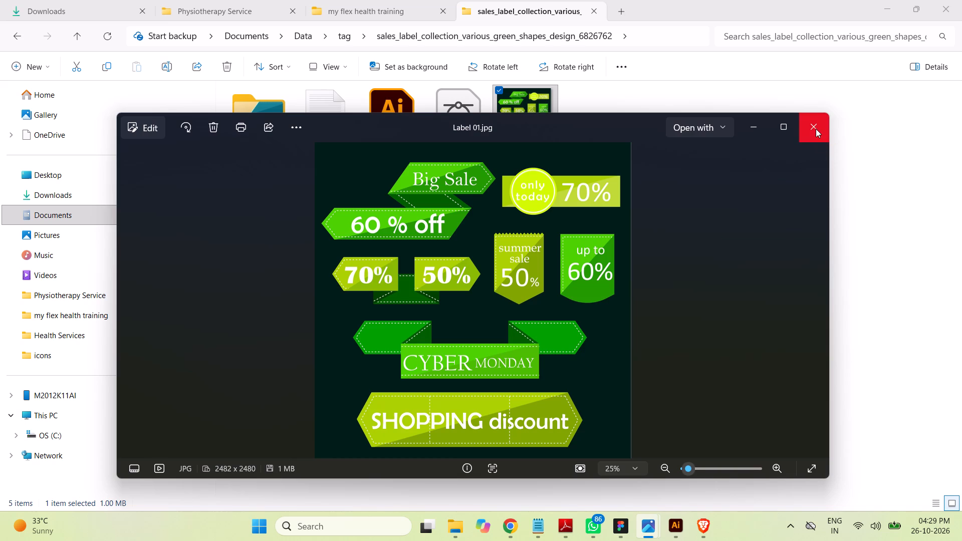
Close the Label 01.jpg preview and check the Post-22 design in Illustrator for comparison.
{"action": "left_click", "coordinate": [816, 129]}
{"action": "left_click", "coordinate": [677, 534]}
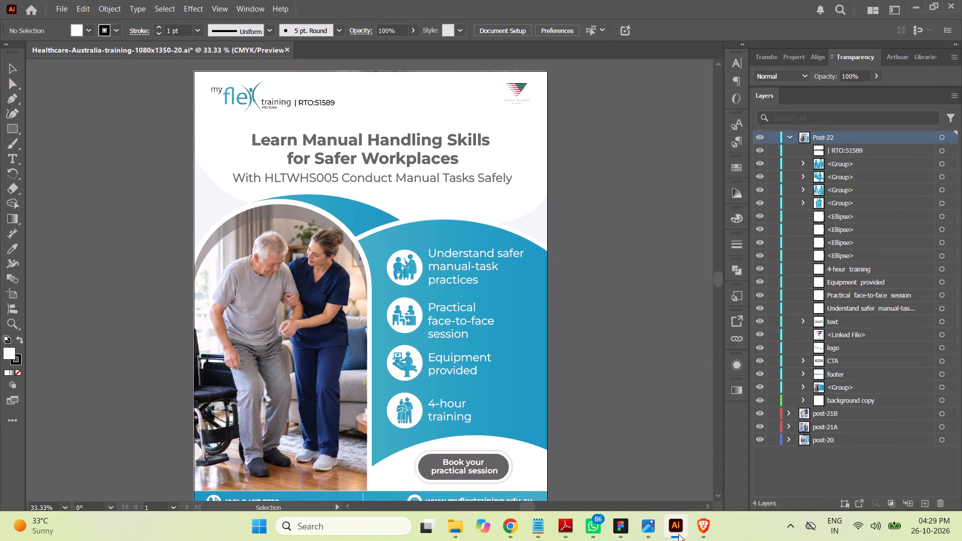
{"action": "left_click", "coordinate": [678, 534]}
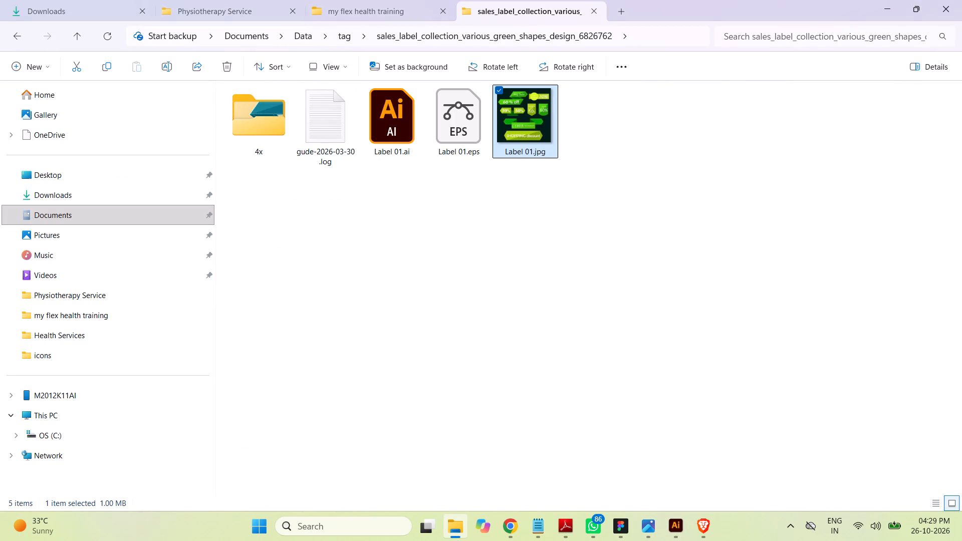
In File Explorer, examine the three sales-countdown-banner-collection folders, set-horizontal-sale-banners and special-offer-lettering-paint-blots inside tag for a suitable label.
{"action": "left_click", "coordinate": [344, 38]}
{"action": "double_click", "coordinate": [464, 258]}
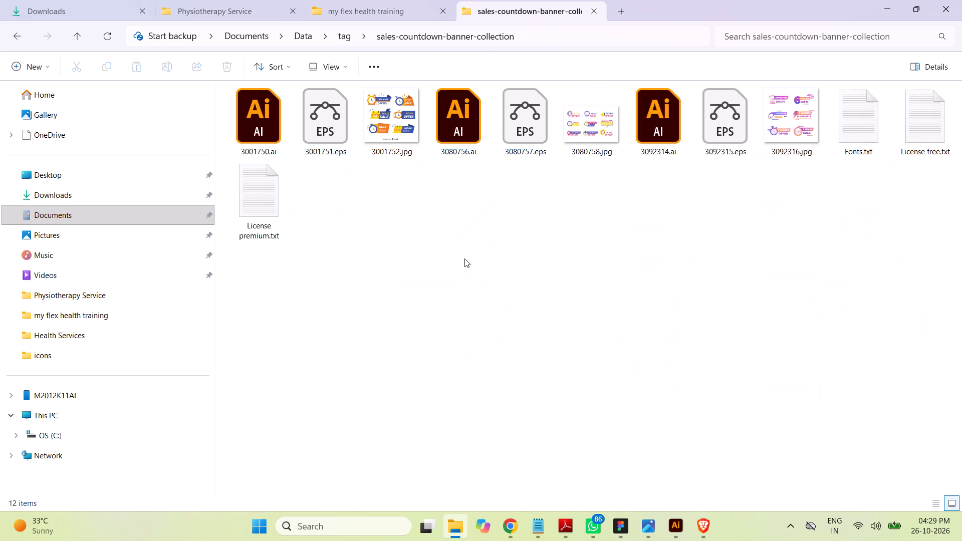
{"action": "left_click", "coordinate": [343, 34]}
{"action": "double_click", "coordinate": [530, 252]}
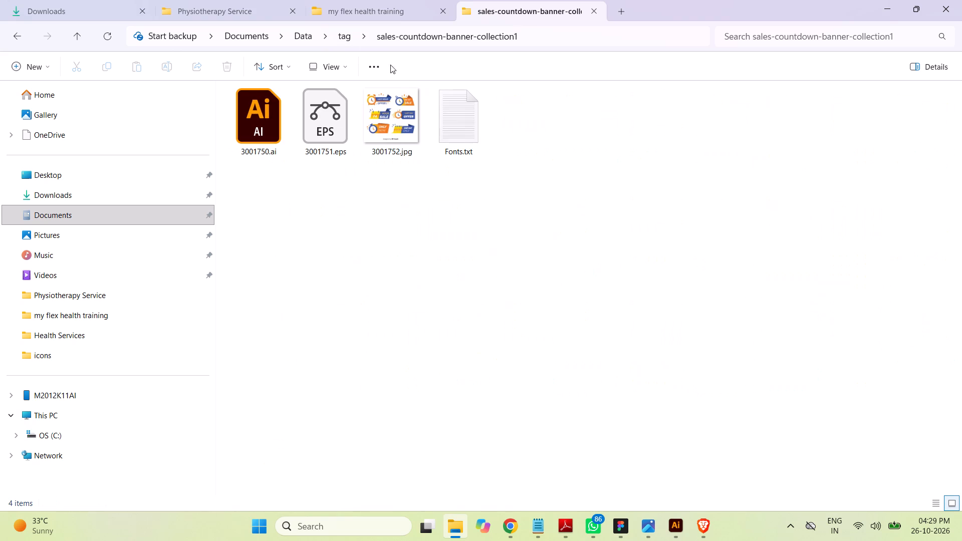
{"action": "left_click", "coordinate": [344, 35]}
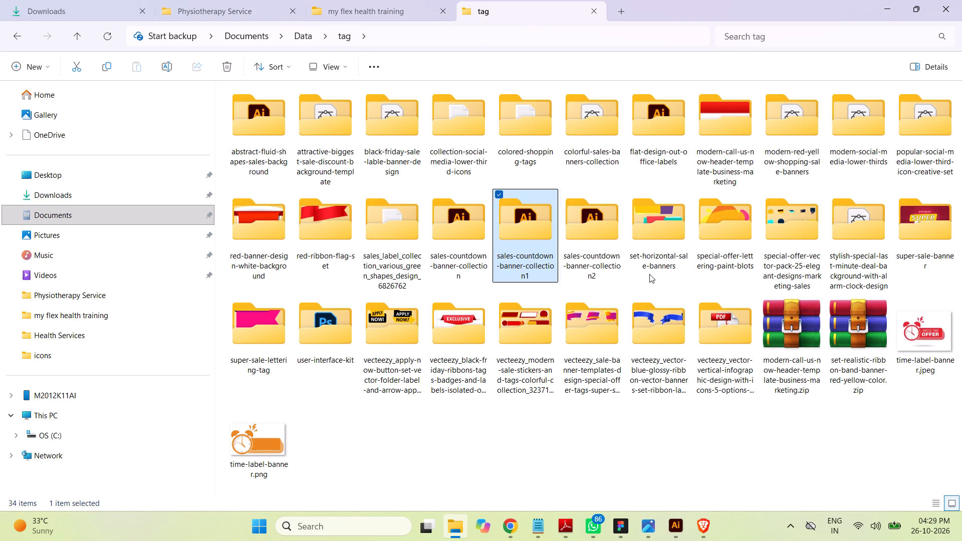
{"action": "double_click", "coordinate": [604, 243]}
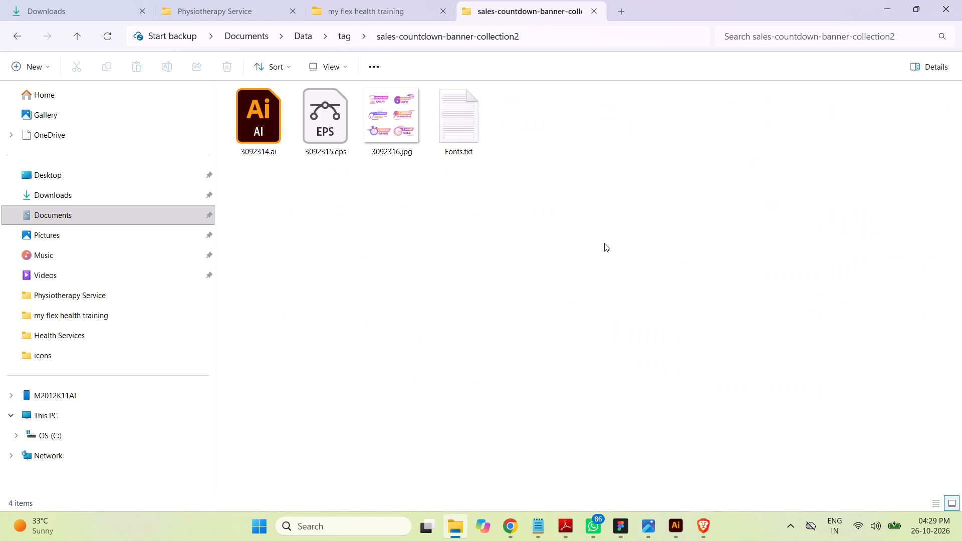
{"action": "left_click", "coordinate": [341, 38]}
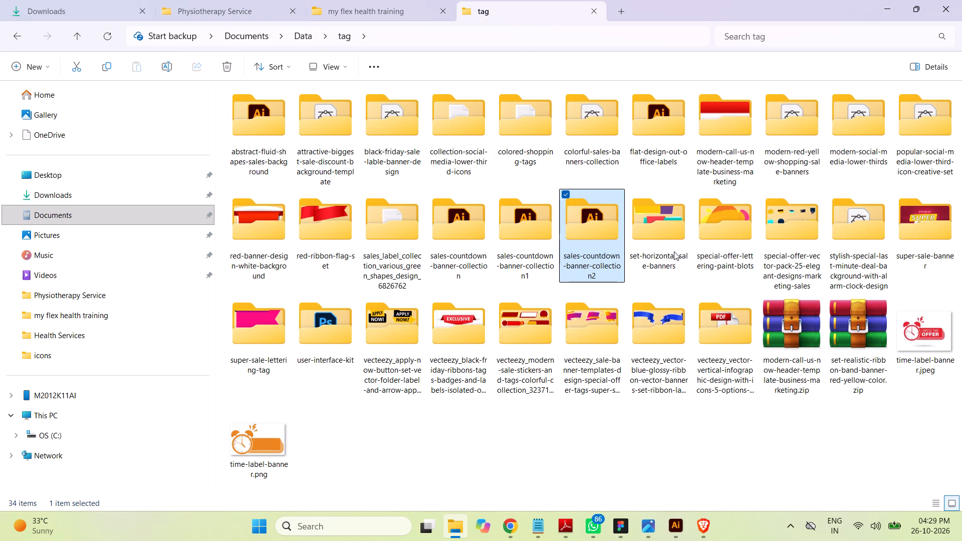
{"action": "double_click", "coordinate": [669, 250]}
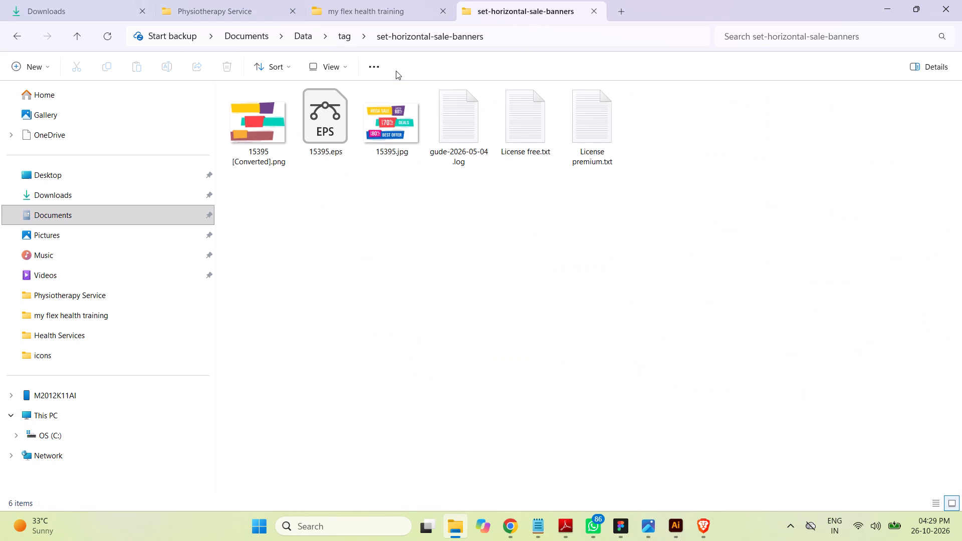
{"action": "left_click", "coordinate": [344, 36]}
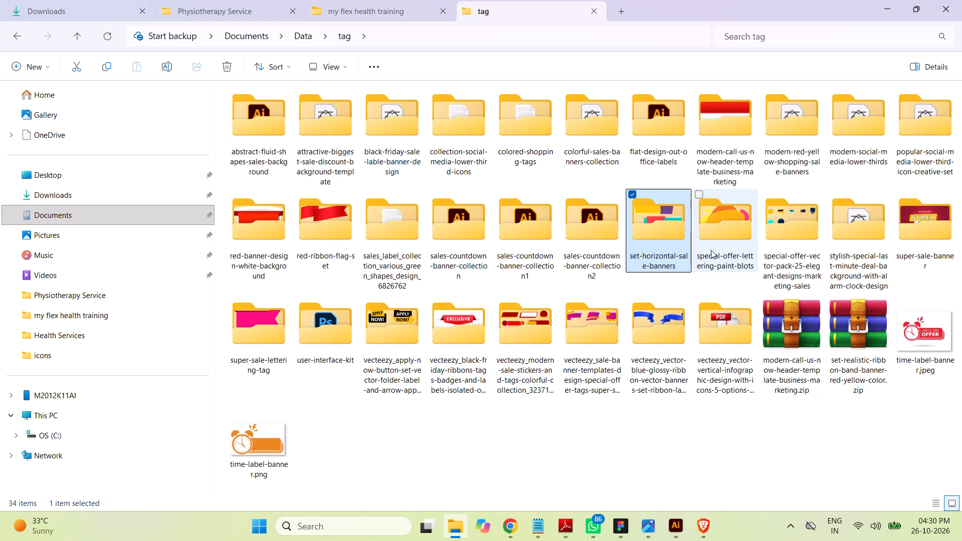
{"action": "double_click", "coordinate": [711, 249]}
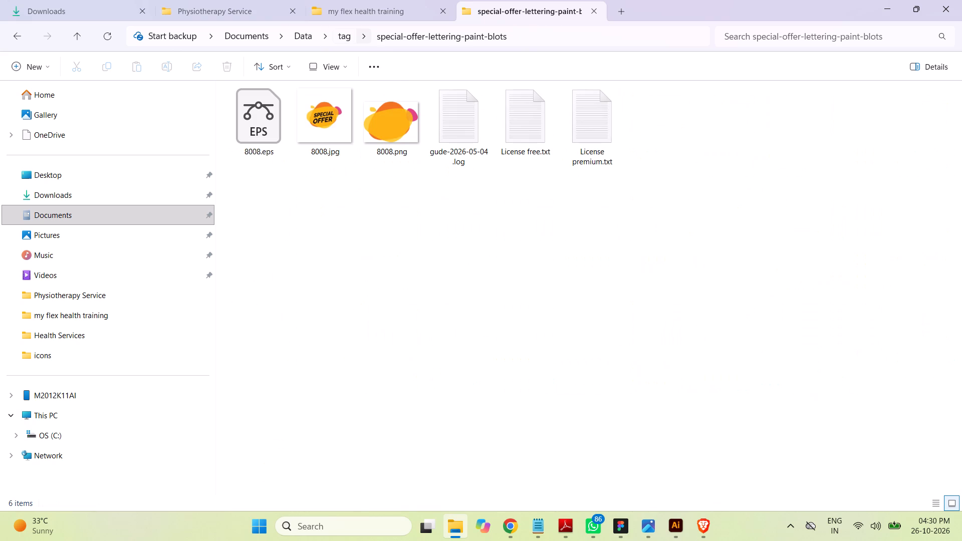
{"action": "left_click", "coordinate": [344, 37]}
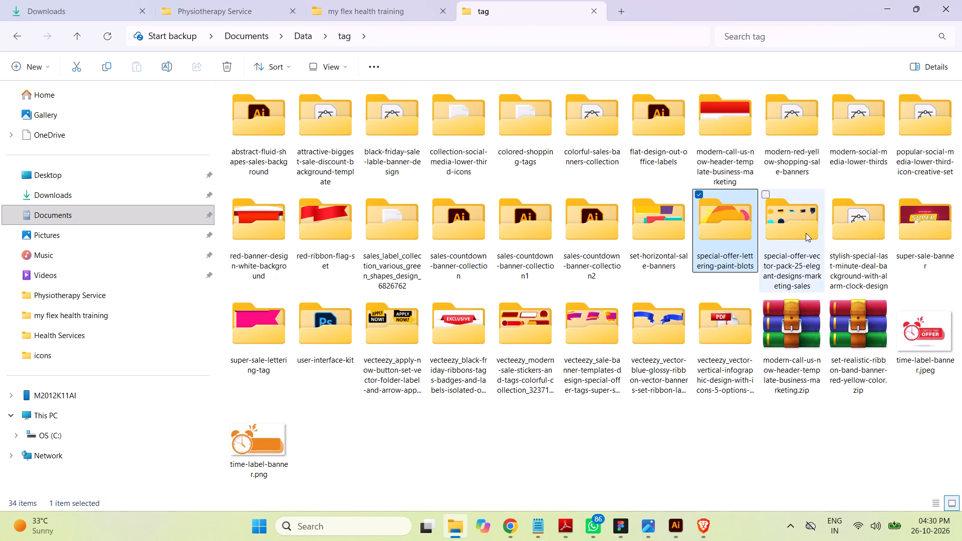
{"action": "double_click", "coordinate": [799, 240]}
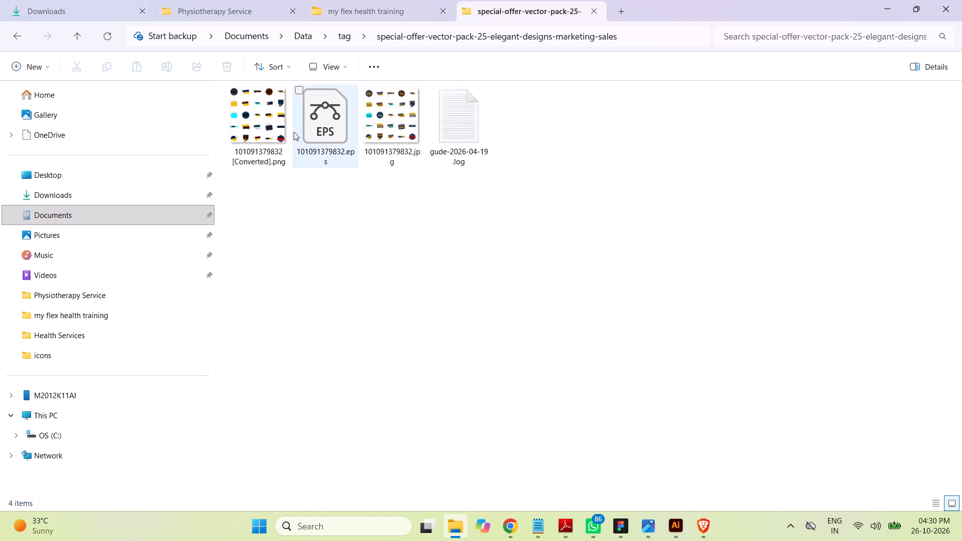
{"action": "double_click", "coordinate": [269, 125]}
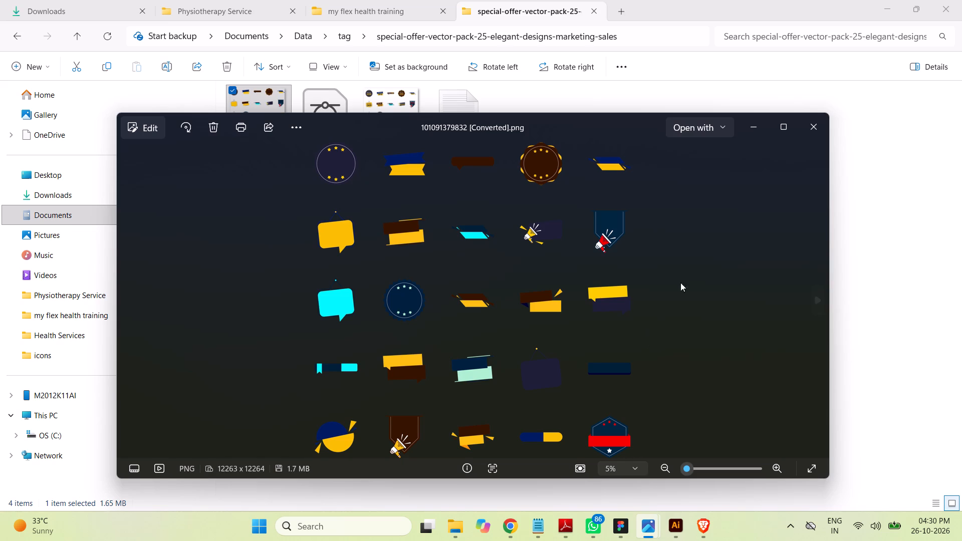
{"action": "left_click", "coordinate": [811, 126]}
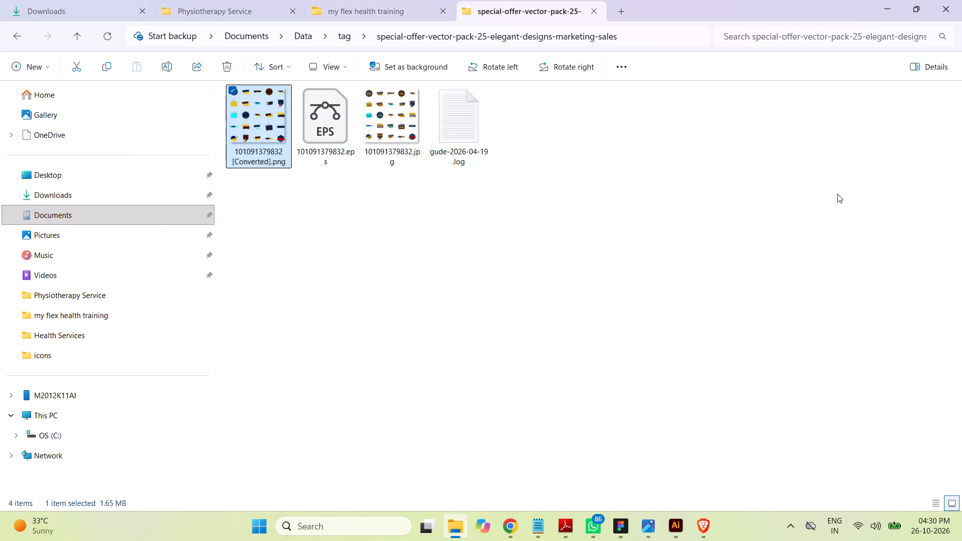
{"action": "left_click", "coordinate": [344, 32]}
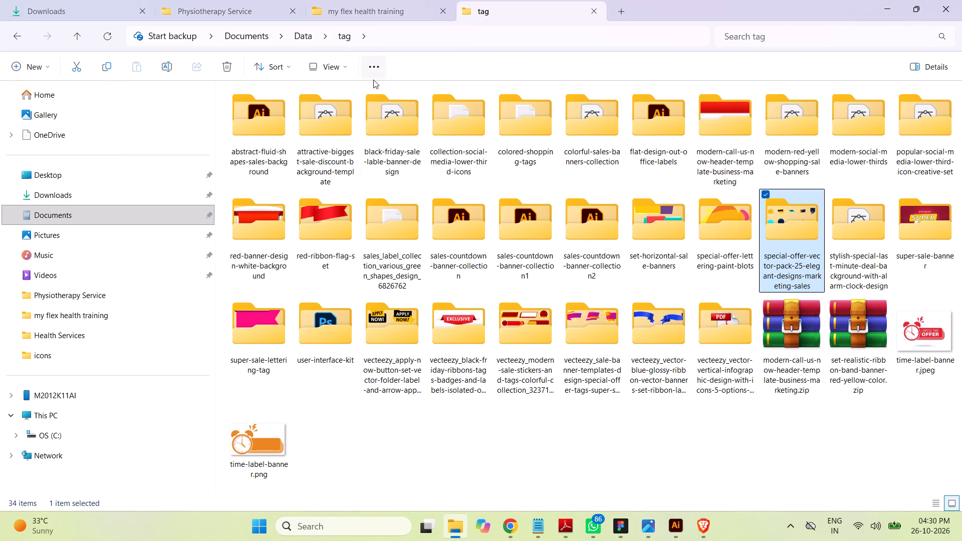
Examine the stylish last-minute-deal alarm clock, super-sale-banner and super-sale-lettering-tag folders inside tag.
{"action": "double_click", "coordinate": [871, 234]}
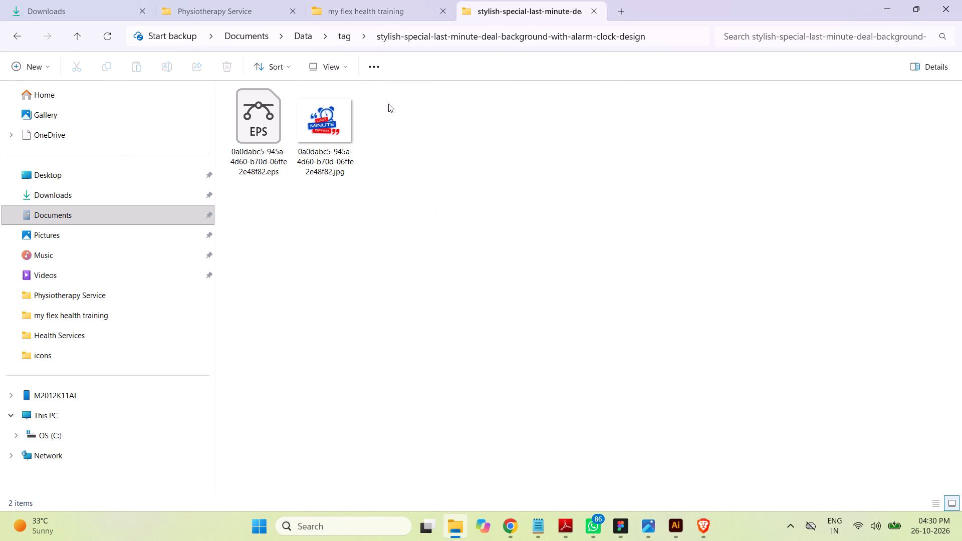
{"action": "left_click", "coordinate": [350, 41]}
{"action": "double_click", "coordinate": [939, 245]}
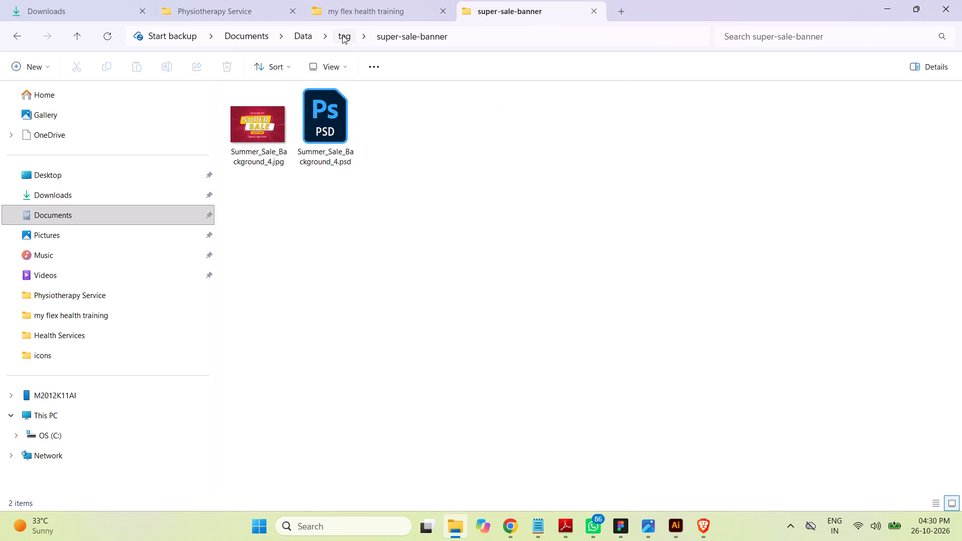
{"action": "left_click", "coordinate": [341, 35]}
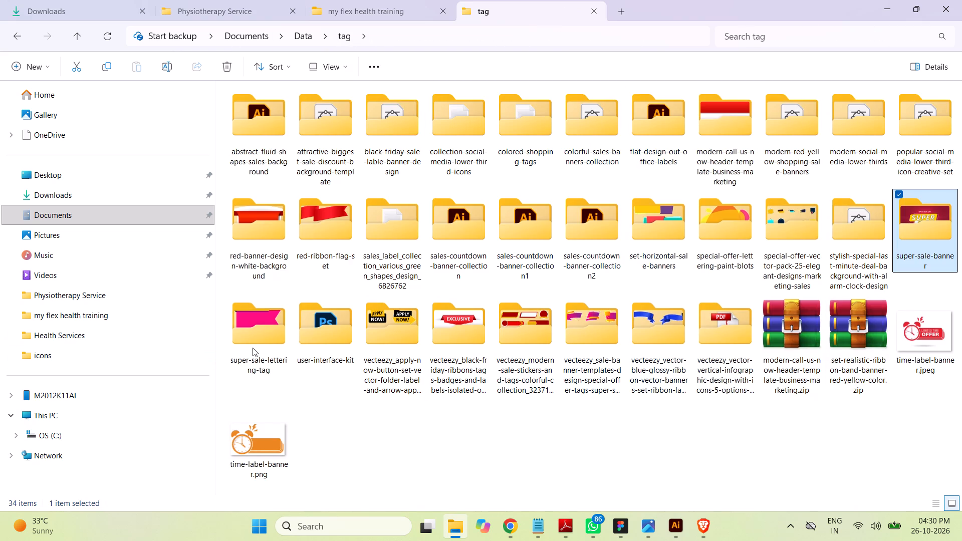
{"action": "double_click", "coordinate": [253, 348]}
{"action": "left_click", "coordinate": [347, 37]}
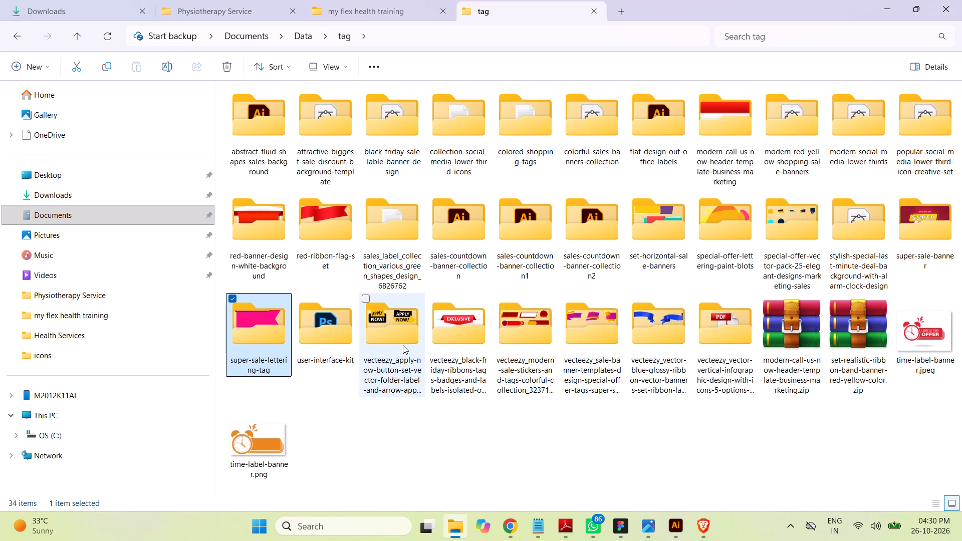
Open the vecteezy black-friday ribbons, tags, badges and labels folder and display its files as large icons.
{"action": "left_click", "coordinate": [403, 345]}
{"action": "double_click", "coordinate": [449, 345]}
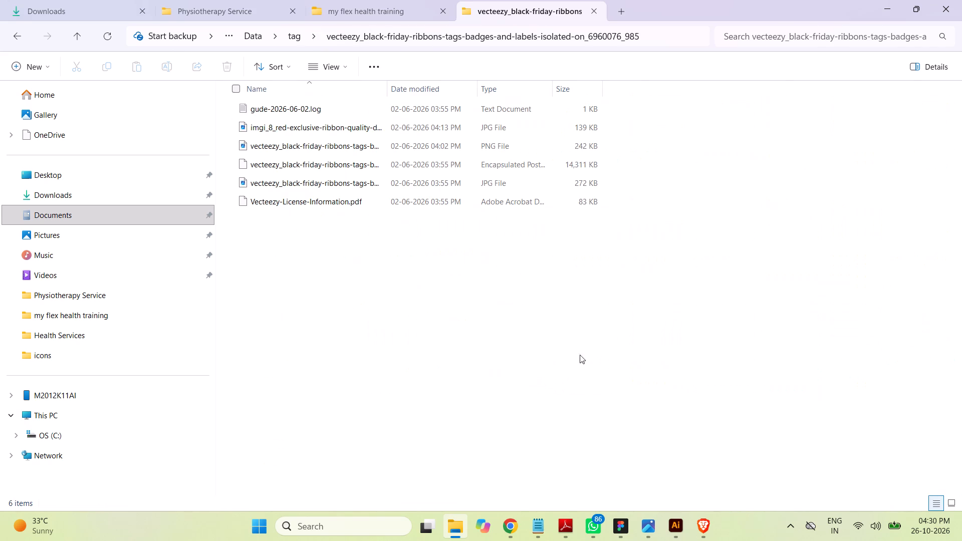
{"action": "left_click", "coordinate": [339, 69]}
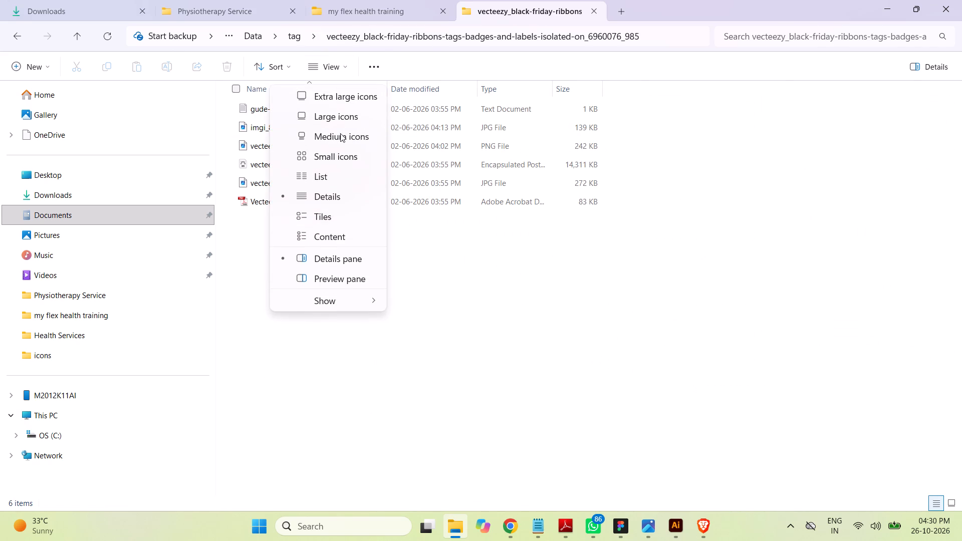
{"action": "left_click", "coordinate": [341, 122]}
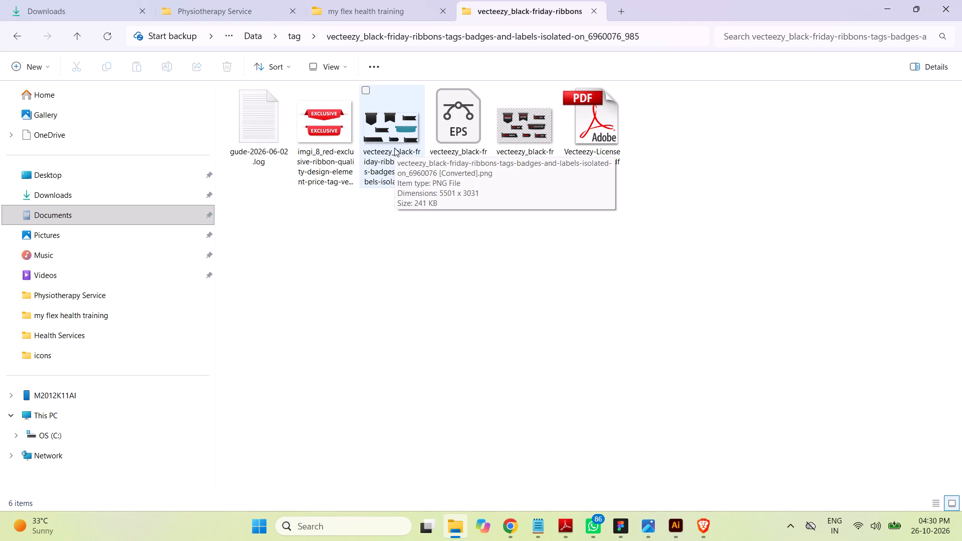
Preview the black-friday ribbons JPG and compare it with the Post-22 design in Illustrator.
{"action": "double_click", "coordinate": [538, 142]}
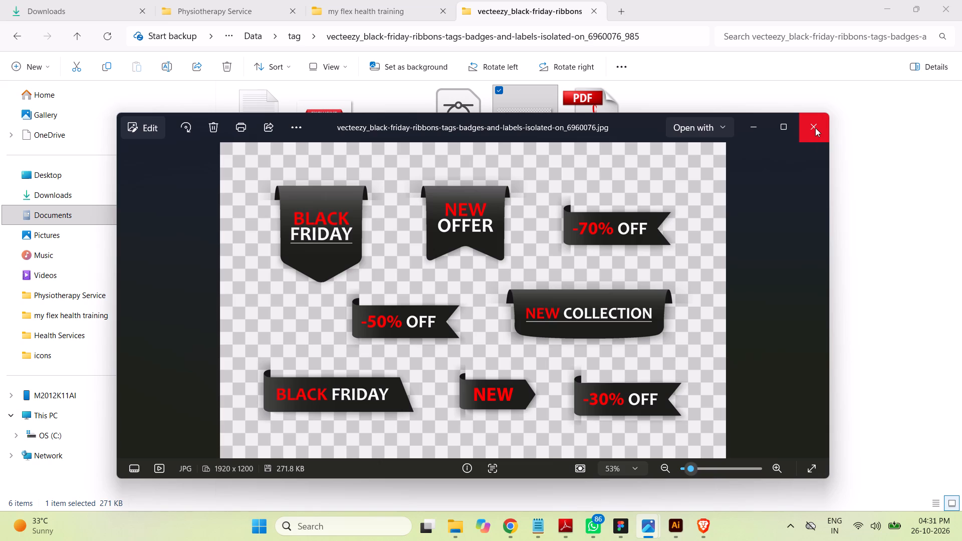
{"action": "left_click", "coordinate": [815, 128]}
{"action": "left_click", "coordinate": [678, 538]}
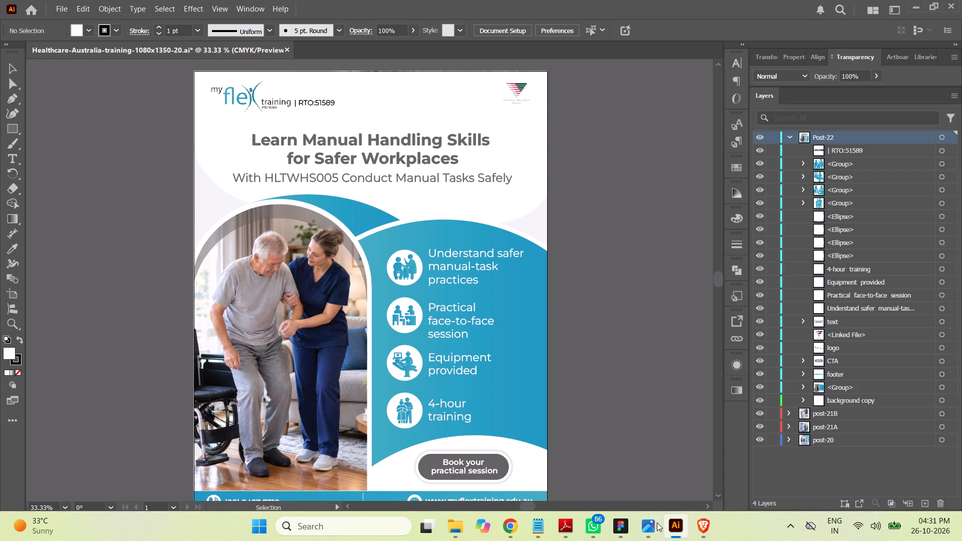
{"action": "left_click", "coordinate": [457, 531]}
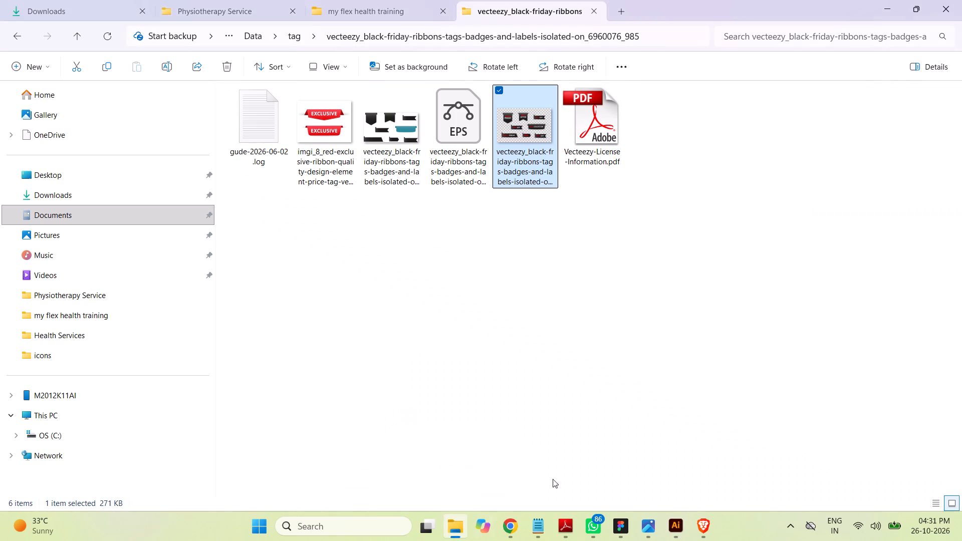
{"action": "left_click", "coordinate": [293, 38]}
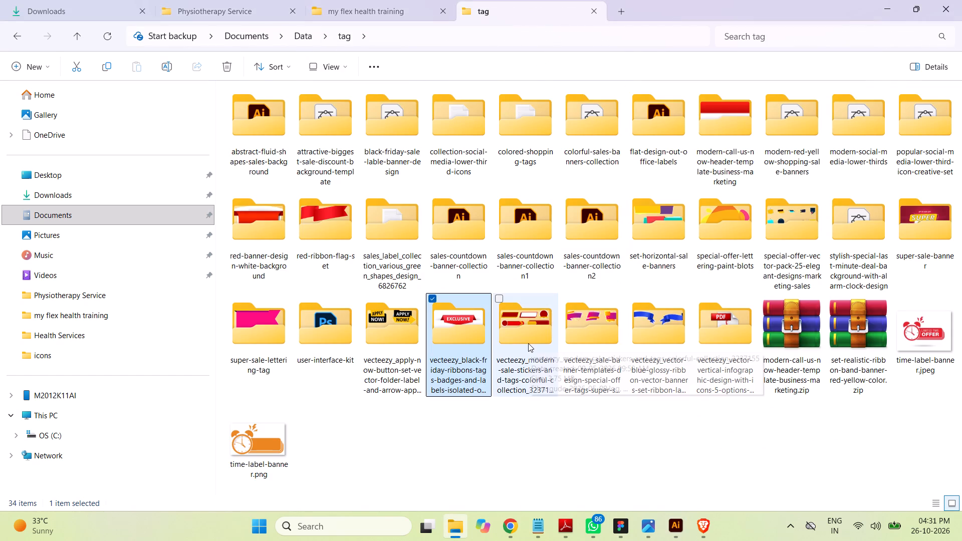
Look through the vecteezy modern-sale-stickers folder and preview the JPG in the vecteezy sale-banner-templates folder.
{"action": "double_click", "coordinate": [528, 343]}
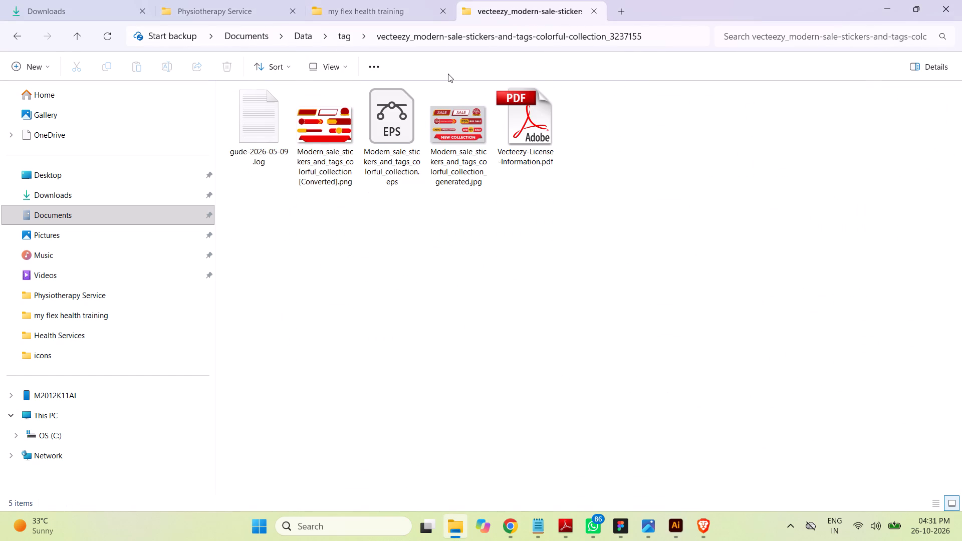
{"action": "left_click", "coordinate": [342, 38]}
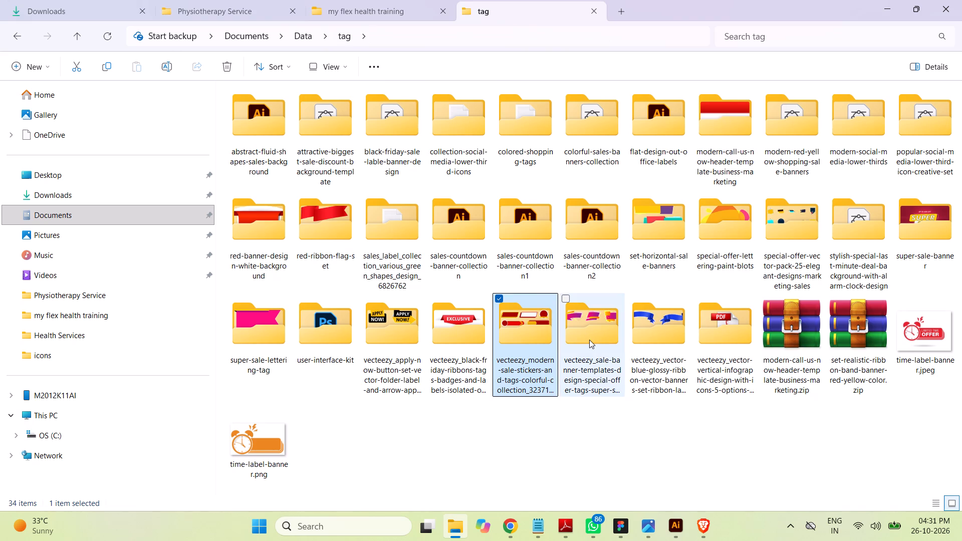
{"action": "double_click", "coordinate": [589, 340]}
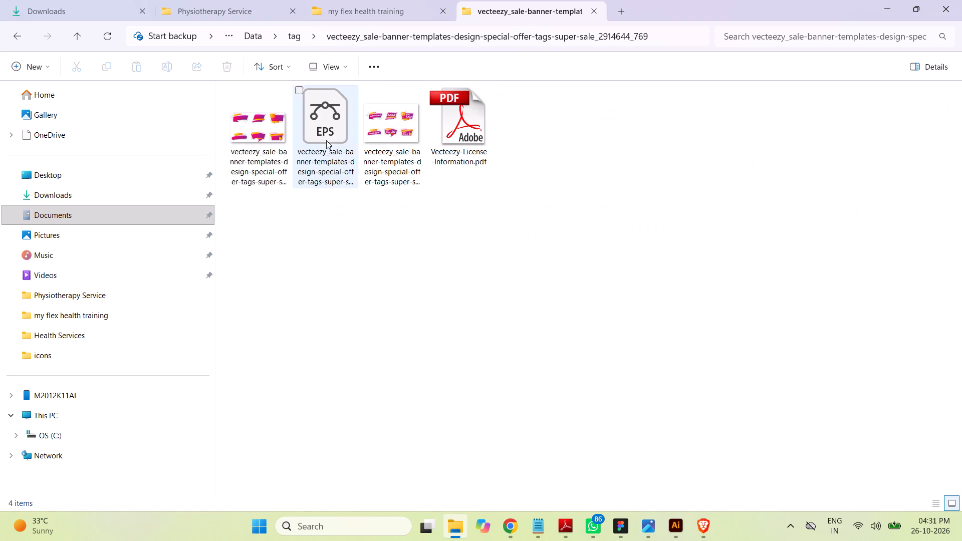
{"action": "double_click", "coordinate": [400, 127]}
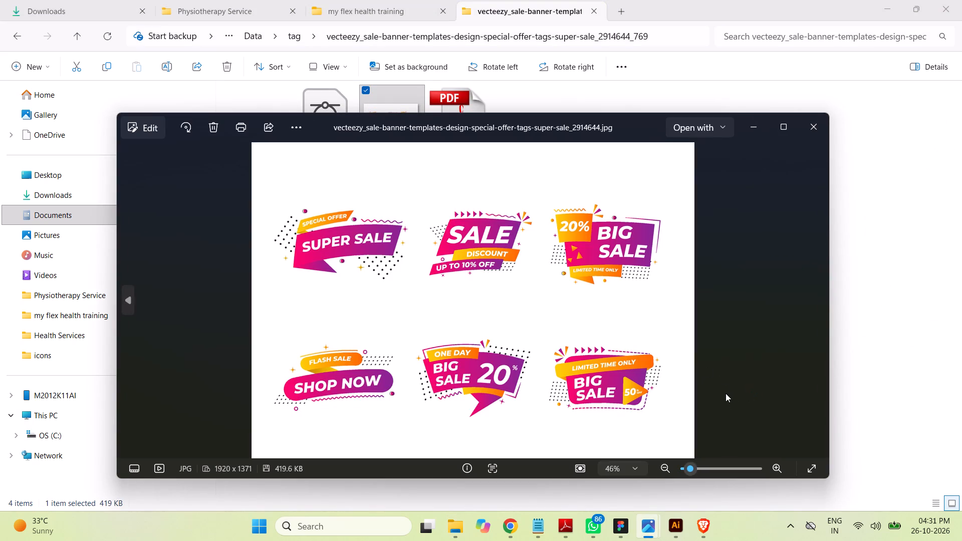
{"action": "left_click", "coordinate": [806, 128]}
{"action": "left_click", "coordinate": [288, 34]}
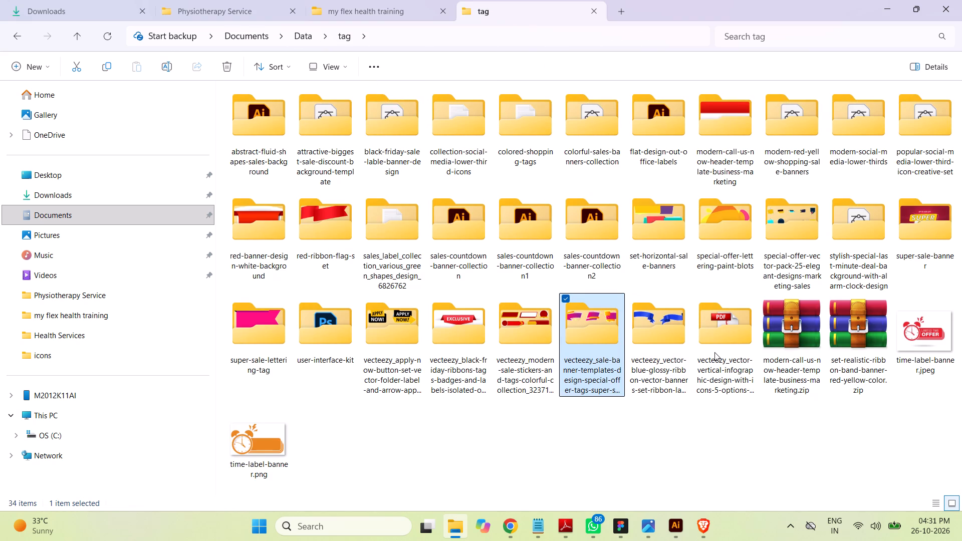
Open the vecteezy vertical-infographic-design folder inside tag and display its files as large icons to examine them.
{"action": "double_click", "coordinate": [714, 352]}
{"action": "left_click", "coordinate": [324, 67]}
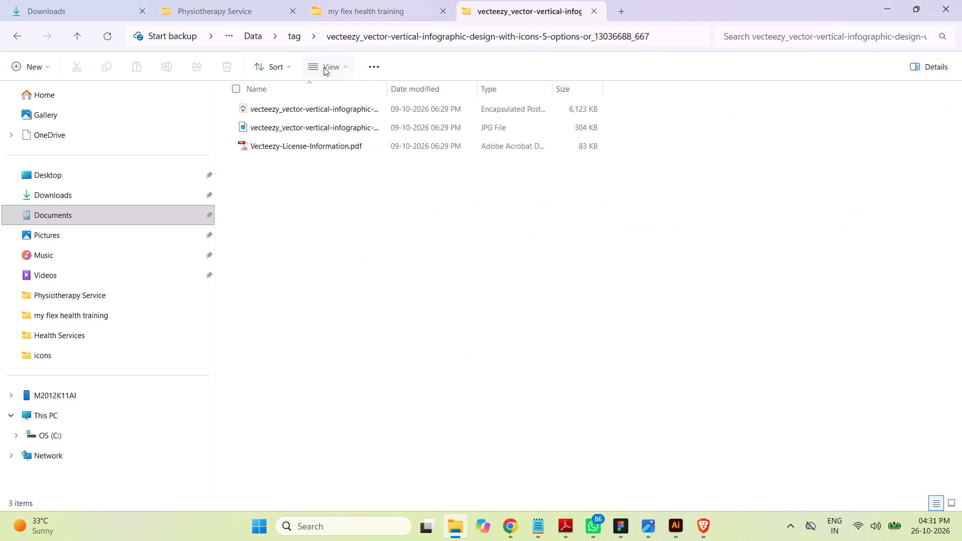
{"action": "left_click", "coordinate": [326, 116]}
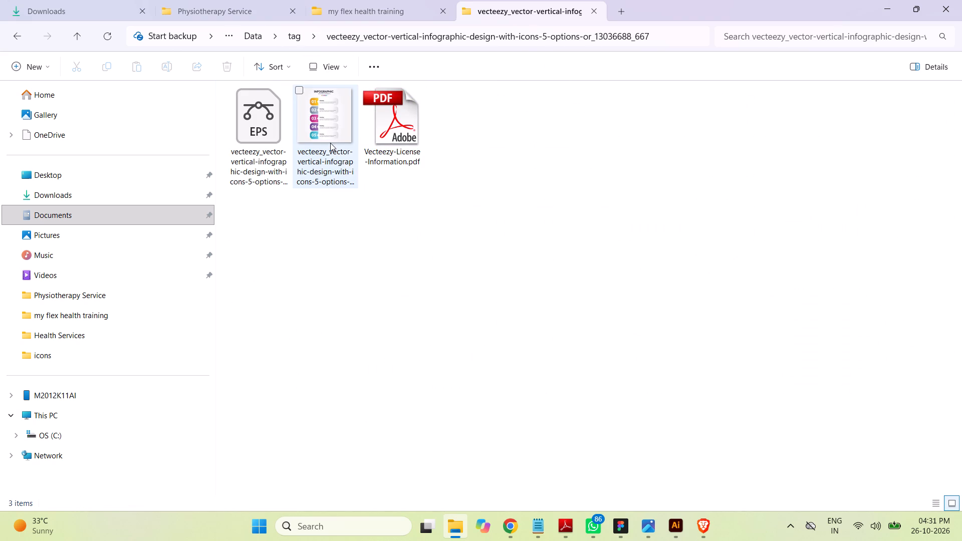
{"action": "left_click", "coordinate": [291, 38]}
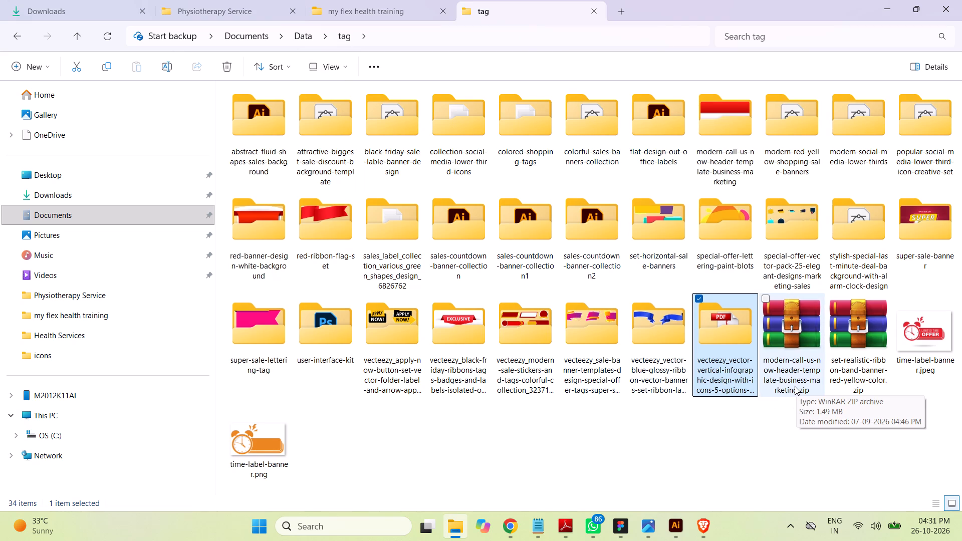
Switch to Illustrator and compare the earlier post designs by temporarily hiding the Post-22, post-21B and post-21A layers, ending with Post-22 shown and expanded.
{"action": "left_click", "coordinate": [672, 524]}
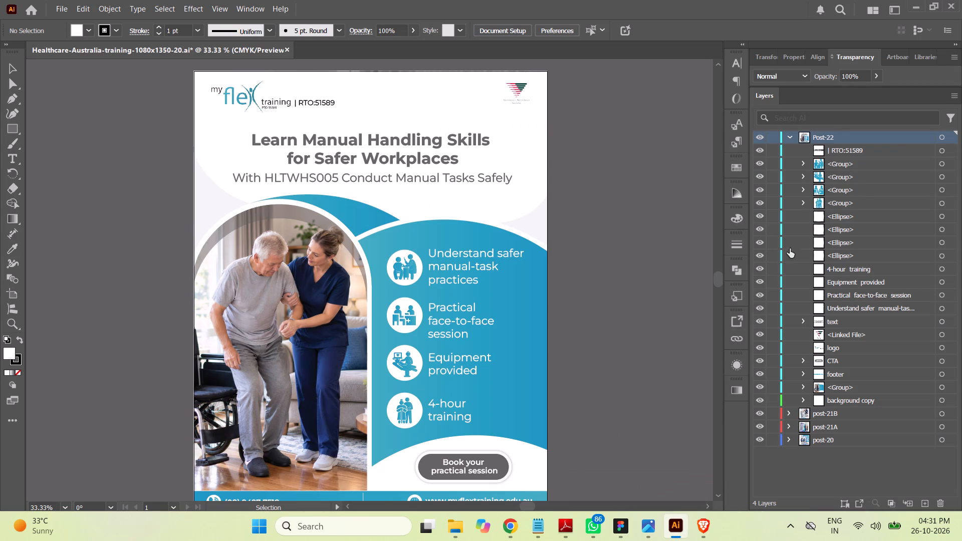
{"action": "left_click", "coordinate": [788, 136]}
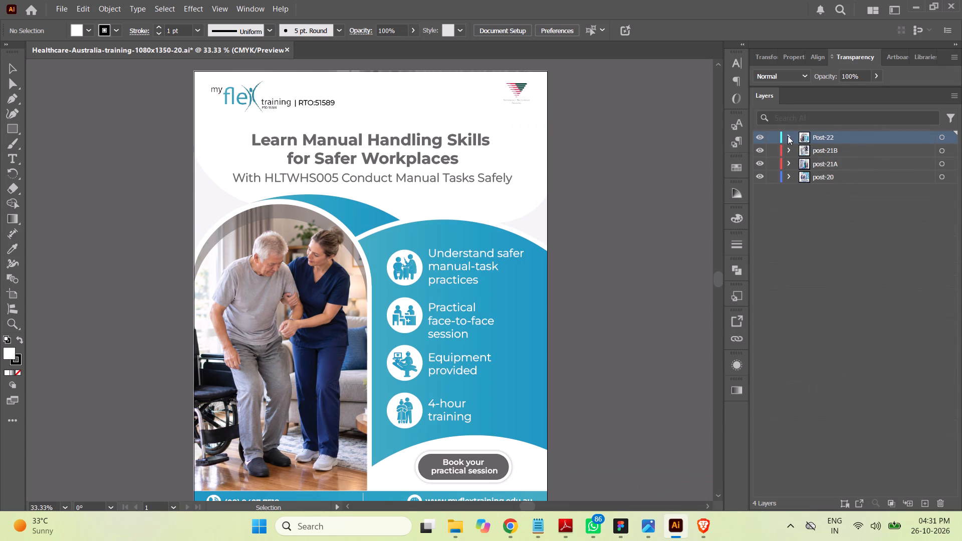
{"action": "left_click", "coordinate": [759, 135]}
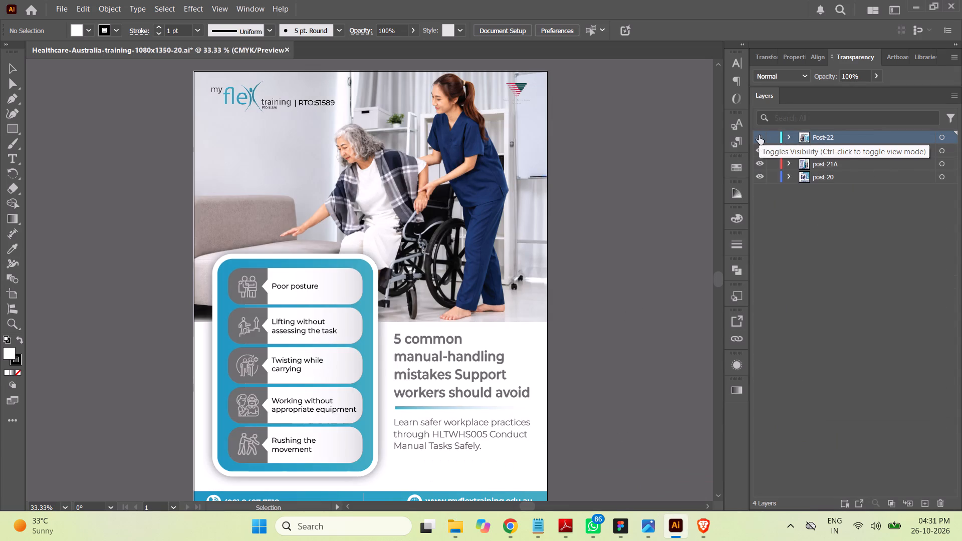
{"action": "left_click", "coordinate": [762, 151]}
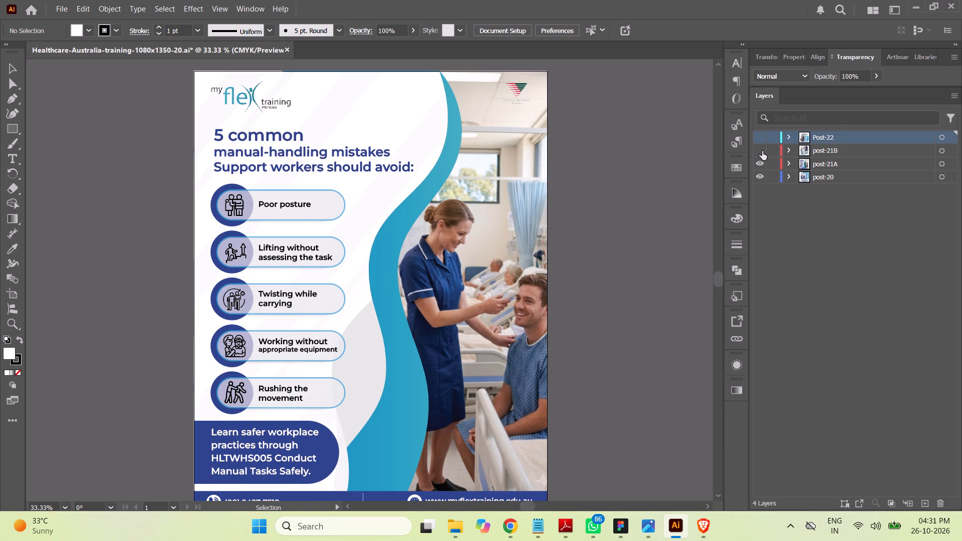
{"action": "left_click", "coordinate": [758, 163]}
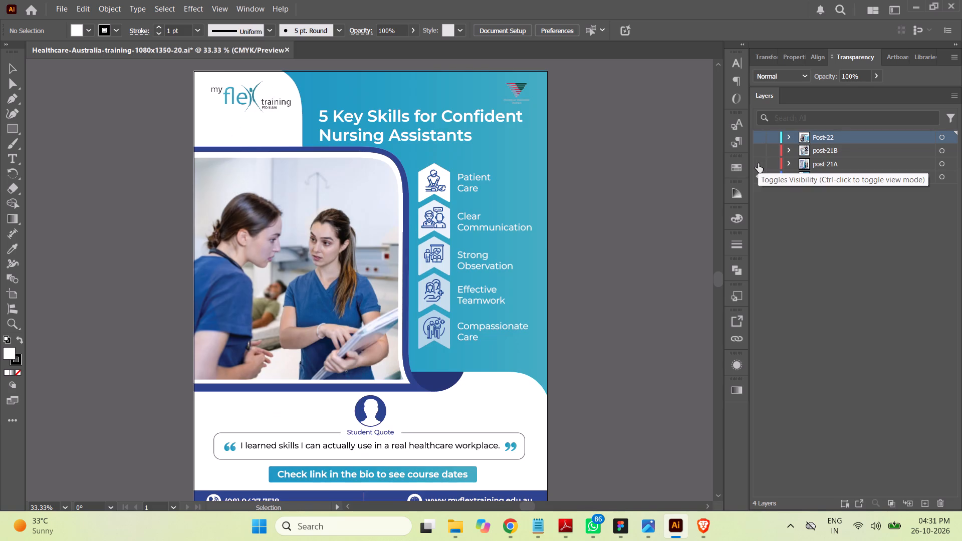
{"action": "left_click", "coordinate": [758, 163]}
{"action": "left_click", "coordinate": [755, 150]}
{"action": "left_click", "coordinate": [757, 138]}
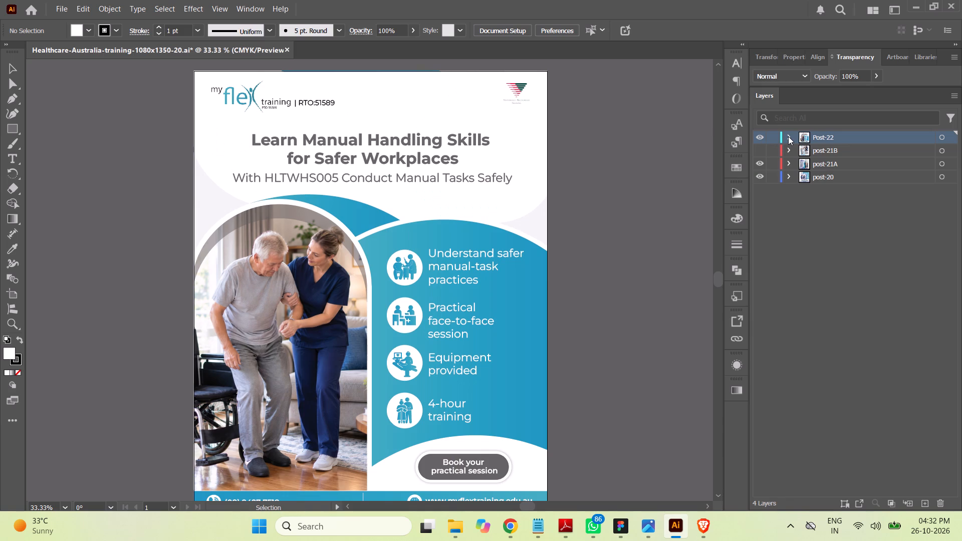
{"action": "left_click", "coordinate": [788, 136]}
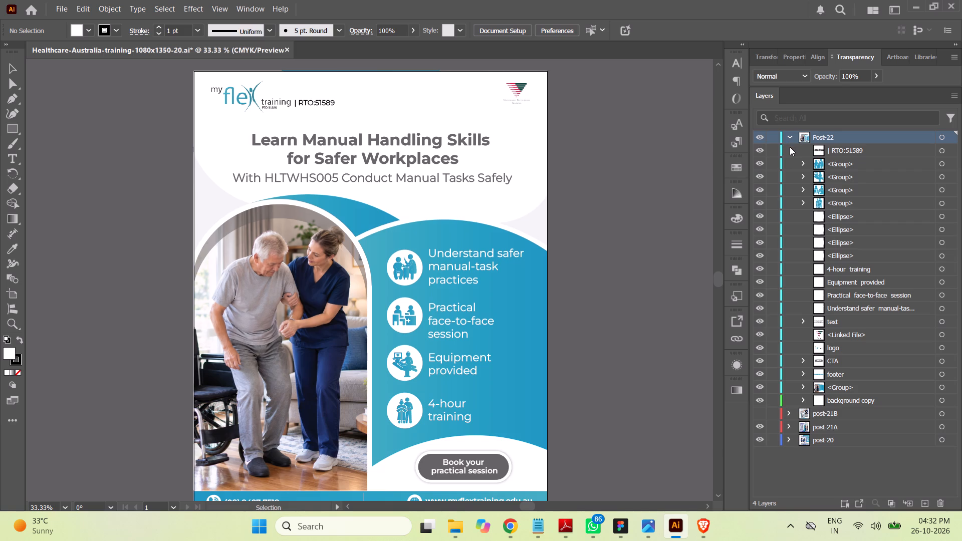
Switch to File Explorer, reopen the vecteezy black-friday ribbons, tags, badges and labels folder and preview its JPG.
{"action": "left_click", "coordinate": [459, 526]}
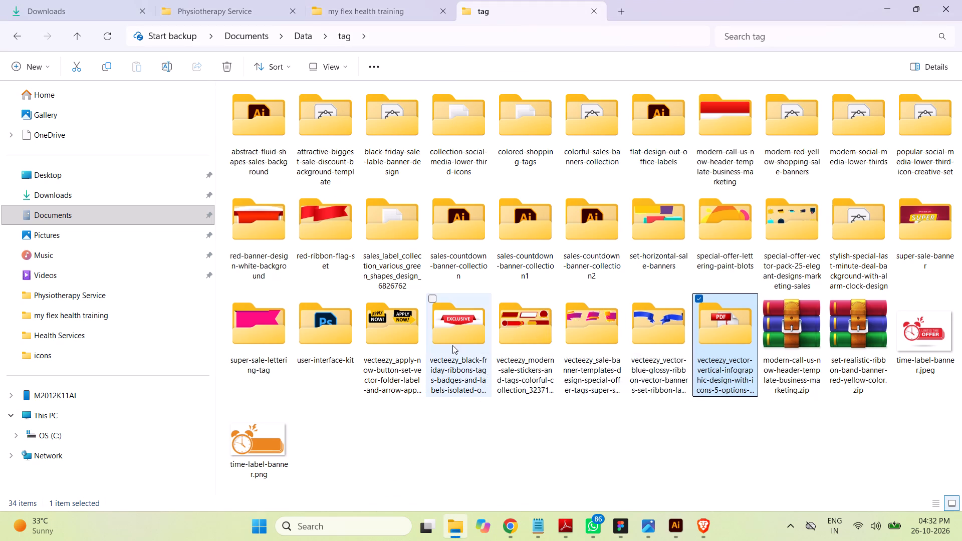
{"action": "double_click", "coordinate": [474, 340]}
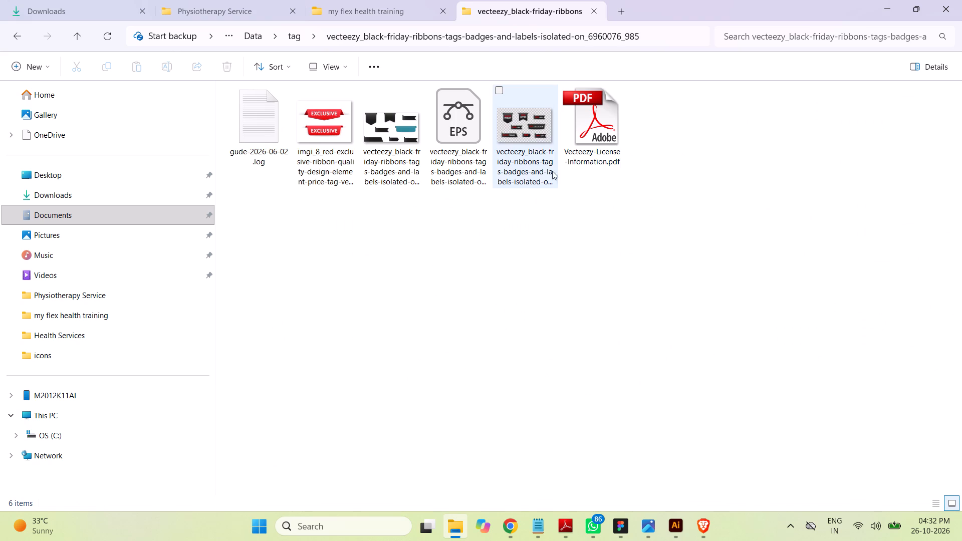
{"action": "double_click", "coordinate": [540, 137]}
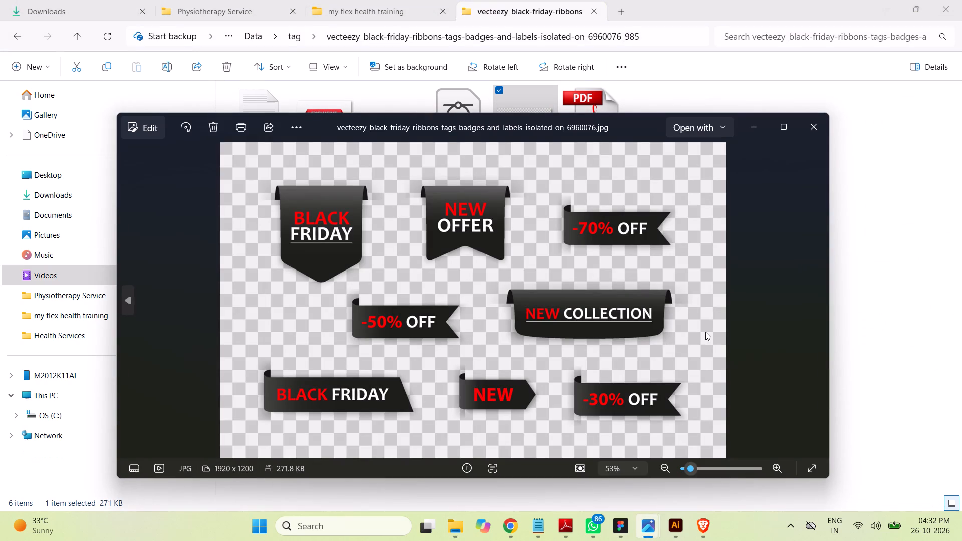
{"action": "left_click", "coordinate": [817, 127]}
Open the vecteezy black-friday ribbons EPS file in Illustrator, retaining the 9-slice scaling option for symbols.
{"action": "left_click", "coordinate": [510, 278]}
{"action": "double_click", "coordinate": [470, 136]}
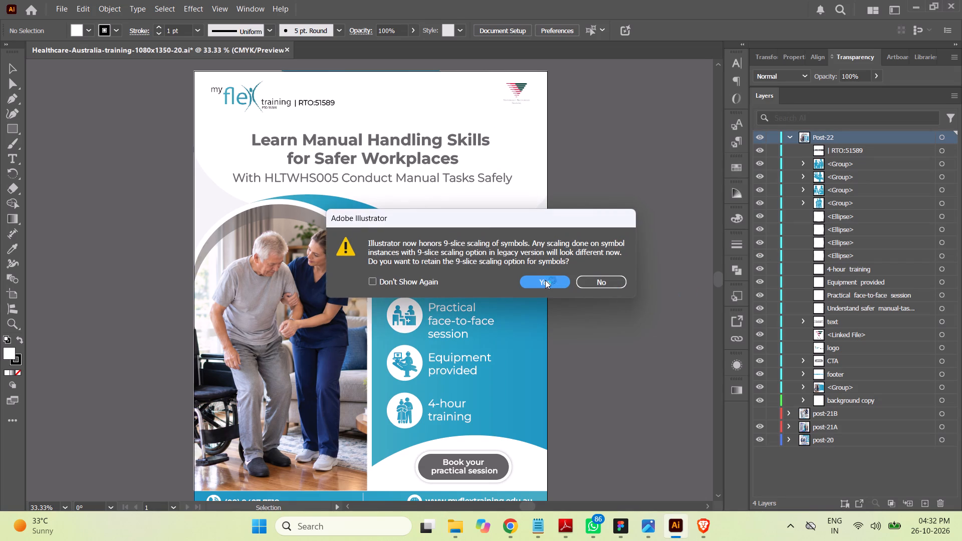
{"action": "left_click", "coordinate": [545, 280]}
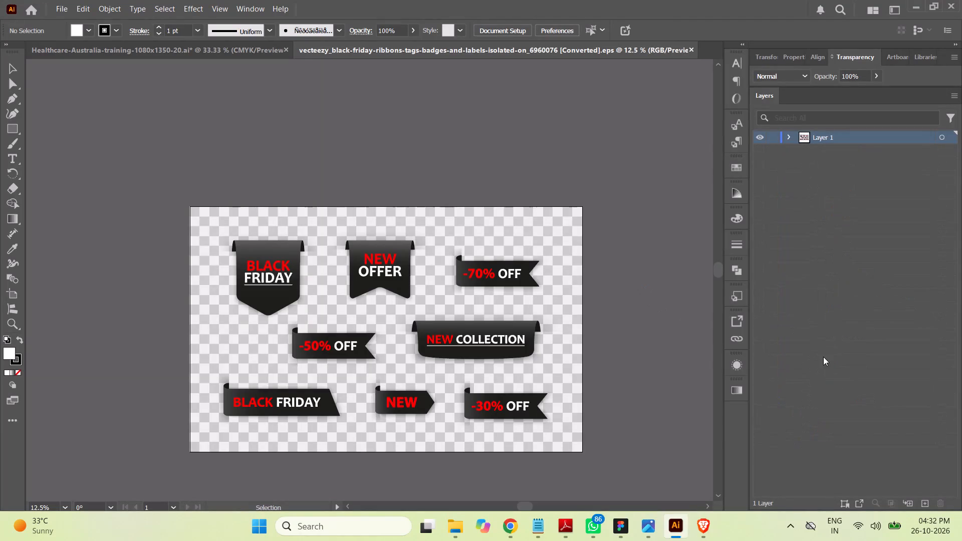
Find the group of the small arrow-shaped NEW tag inside Layer 1 and copy it.
{"action": "left_click", "coordinate": [788, 135]}
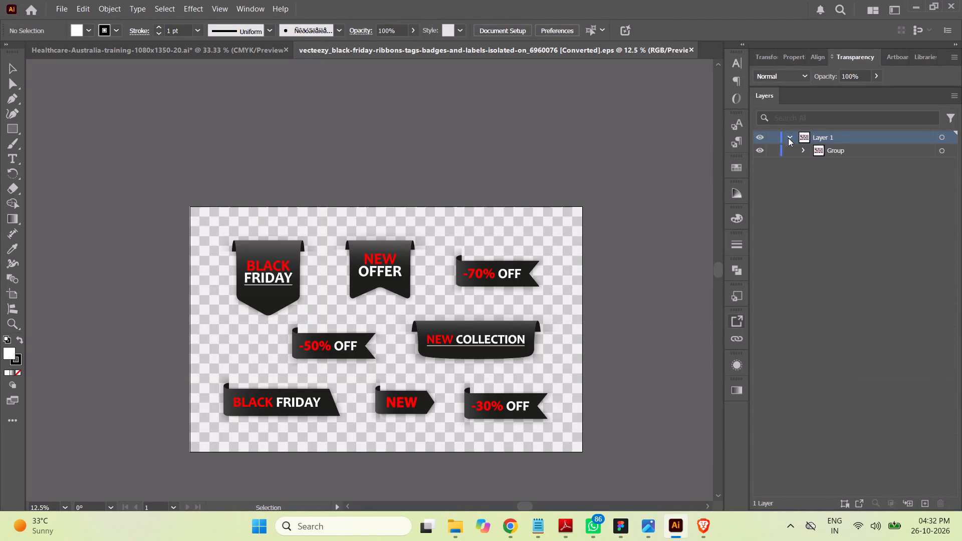
{"action": "left_click", "coordinate": [805, 149]}
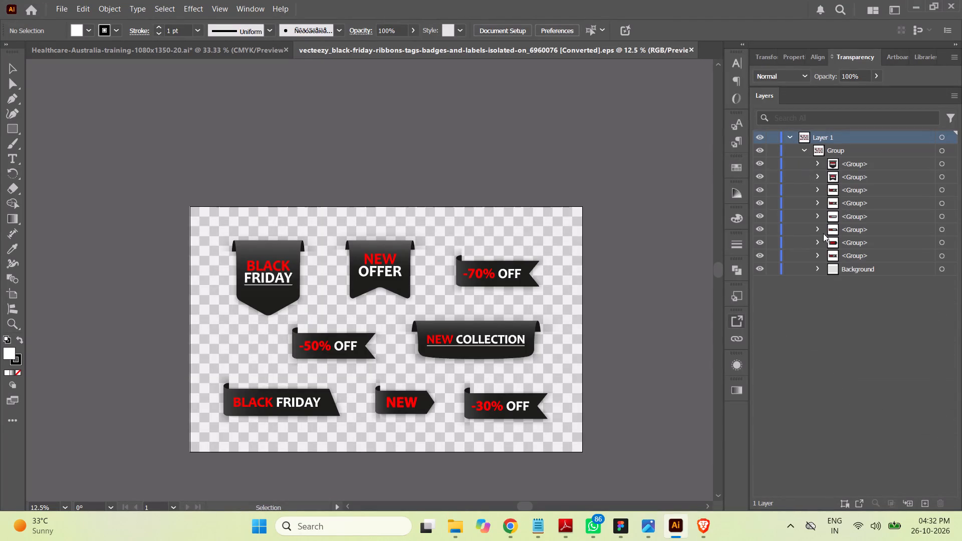
{"action": "left_click", "coordinate": [761, 216]}
{"action": "left_click", "coordinate": [761, 216]}
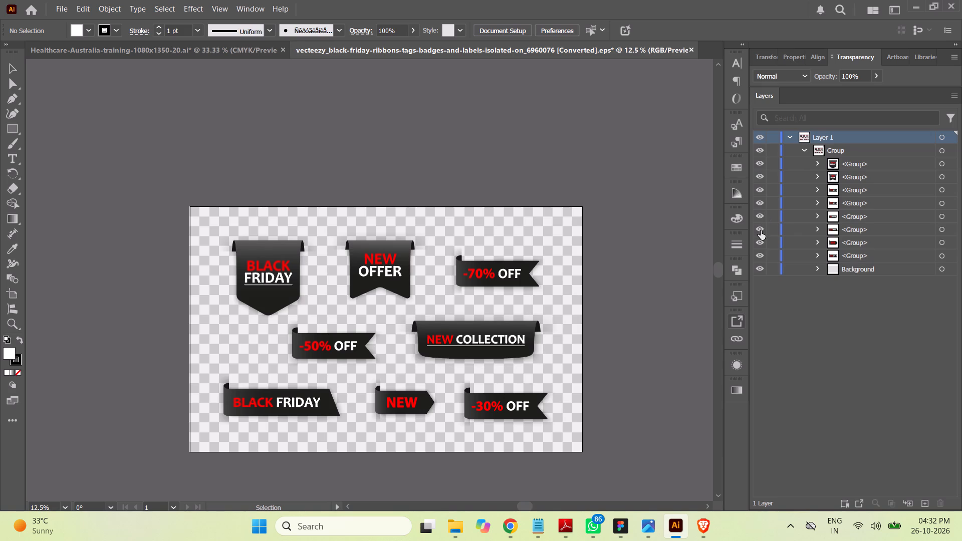
{"action": "left_click", "coordinate": [760, 240]}
{"action": "left_click", "coordinate": [760, 240]}
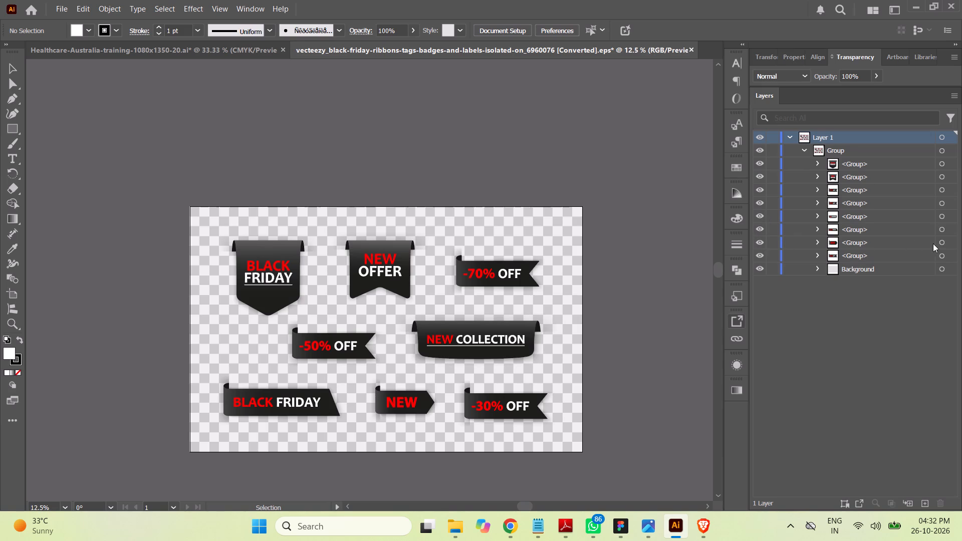
{"action": "left_click", "coordinate": [943, 242]}
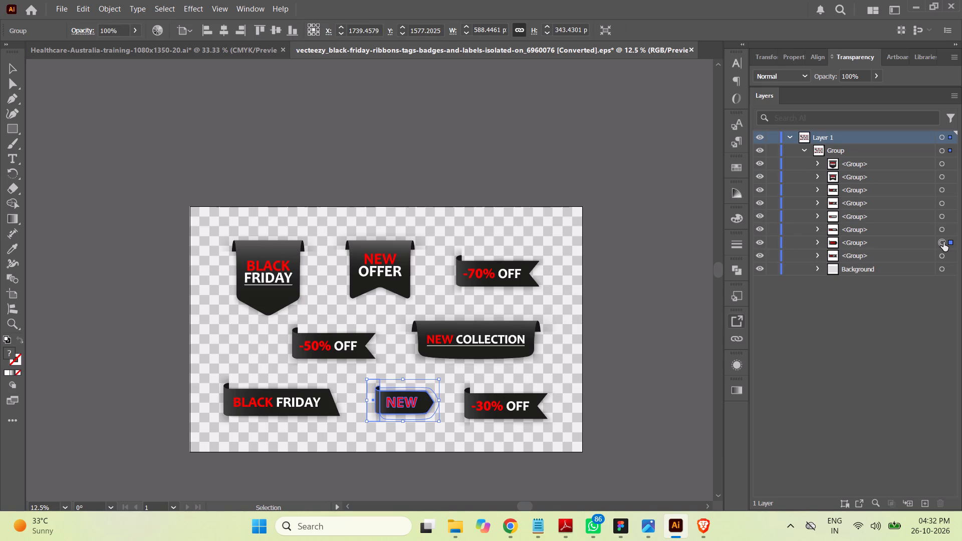
{"action": "key", "text": "ctrl+c"}
Return to the Healthcare-Australia-training document and make the | RTO:51589 item in the Post-22 layer active for placing the copied tag.
{"action": "left_click", "coordinate": [150, 51]}
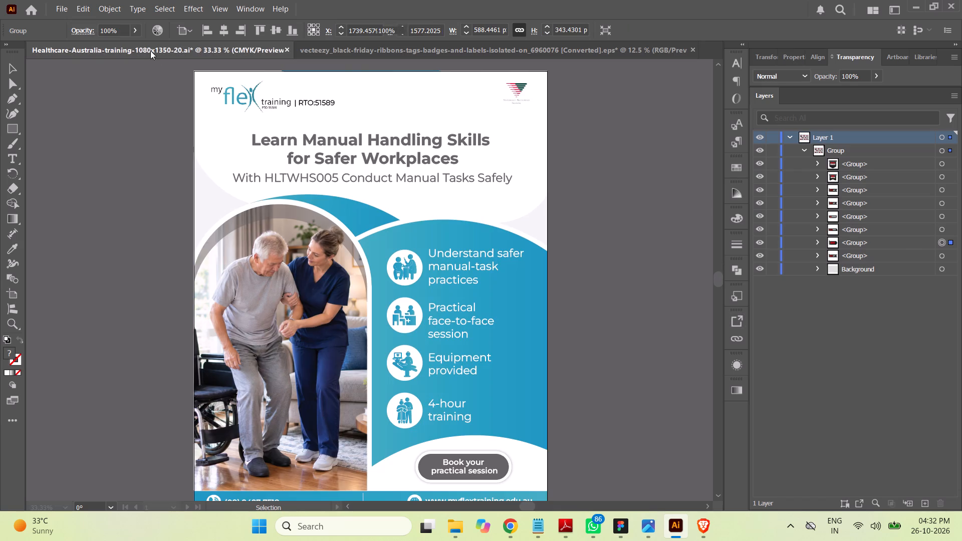
{"action": "left_click", "coordinate": [873, 150]}
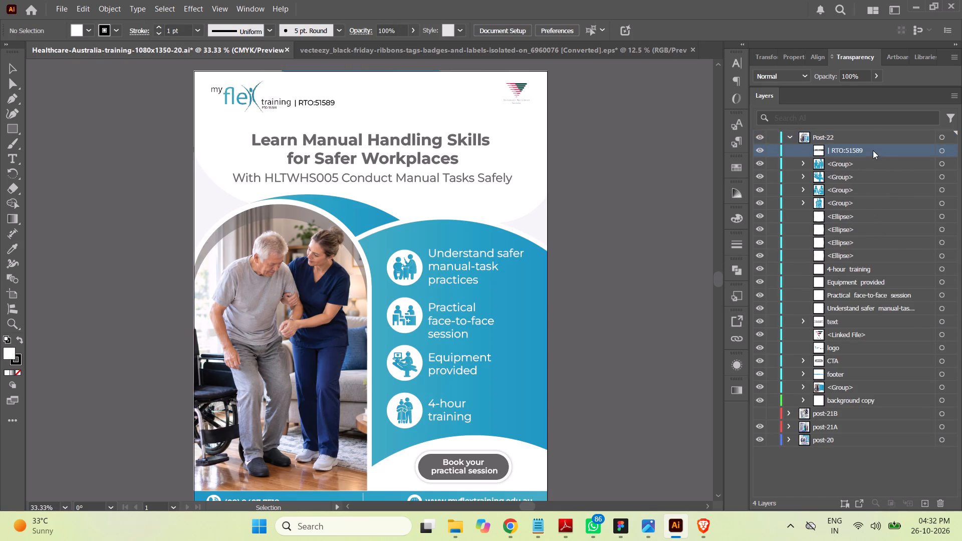
Add a new layer above Post-22 and paste the copied NEW tag into it.
{"action": "left_click", "coordinate": [927, 503]}
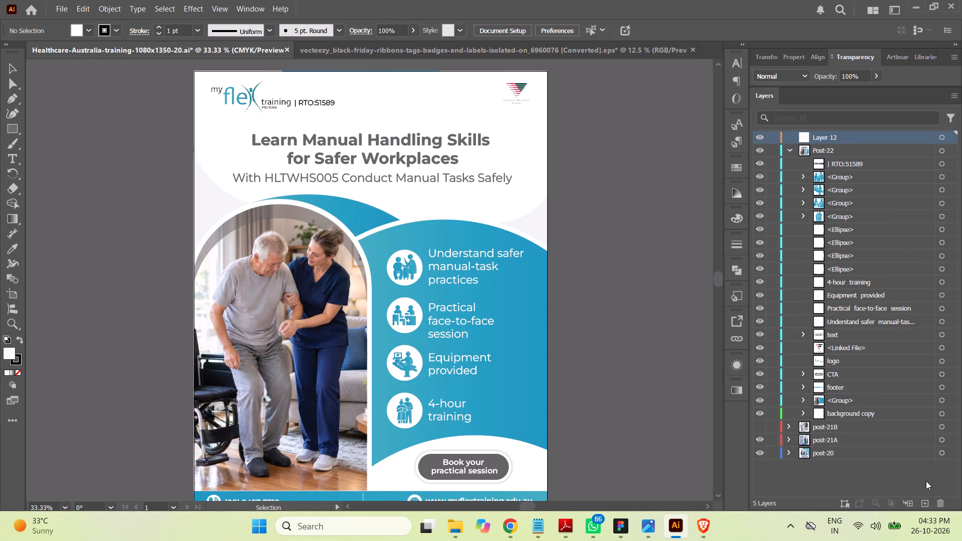
{"action": "key", "text": "ctrl+v"}
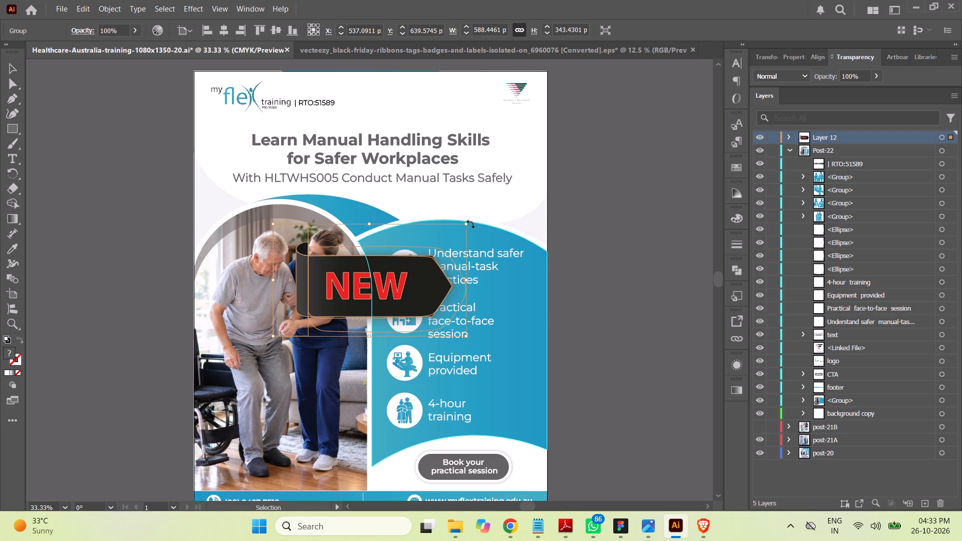
Rotate the NEW tag a quarter turn clockwise so its arrow points down, and scale it proportionally to about 216 × 369 px.
{"action": "left_click_drag", "start_coordinate": [470, 223], "coordinate": [383, 343]}
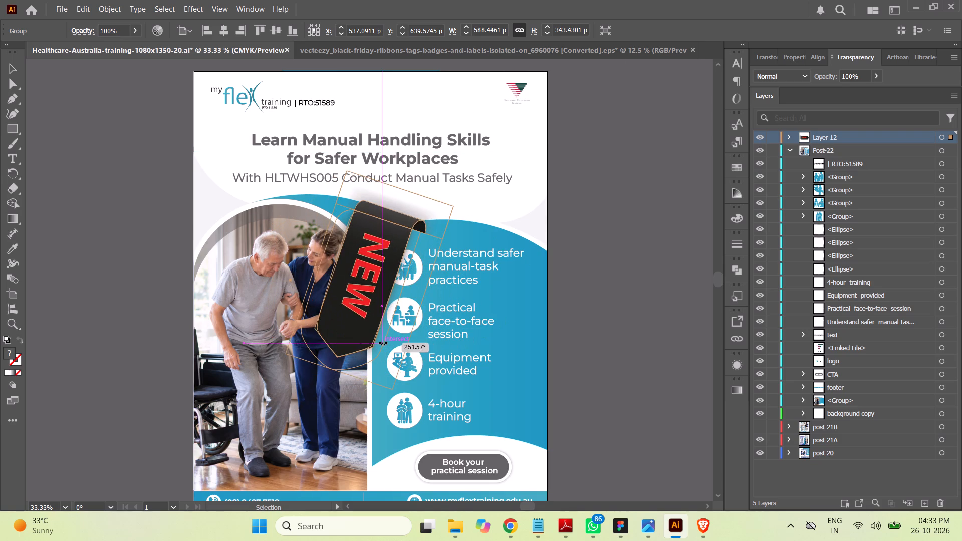
{"action": "left_click_drag", "start_coordinate": [383, 343], "coordinate": [404, 341]}
{"action": "left_click_drag", "start_coordinate": [425, 182], "coordinate": [425, 188], "text": "shift"}
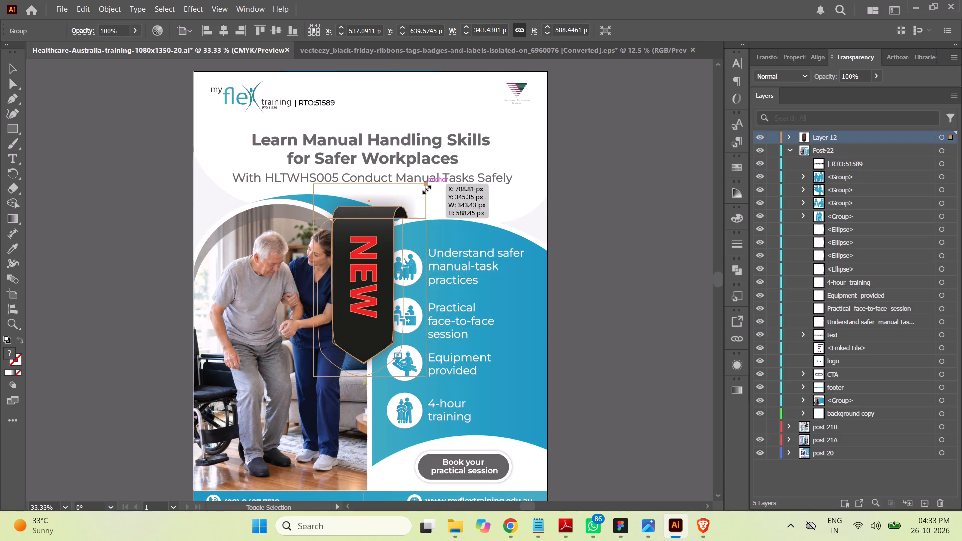
{"action": "left_click_drag", "start_coordinate": [425, 188], "coordinate": [389, 255], "text": "shift"}
Move the NEW tag over the top edge of the blue panel, centred at about X 759, Y 563 px, and deselect it.
{"action": "left_click_drag", "start_coordinate": [352, 295], "coordinate": [441, 234]}
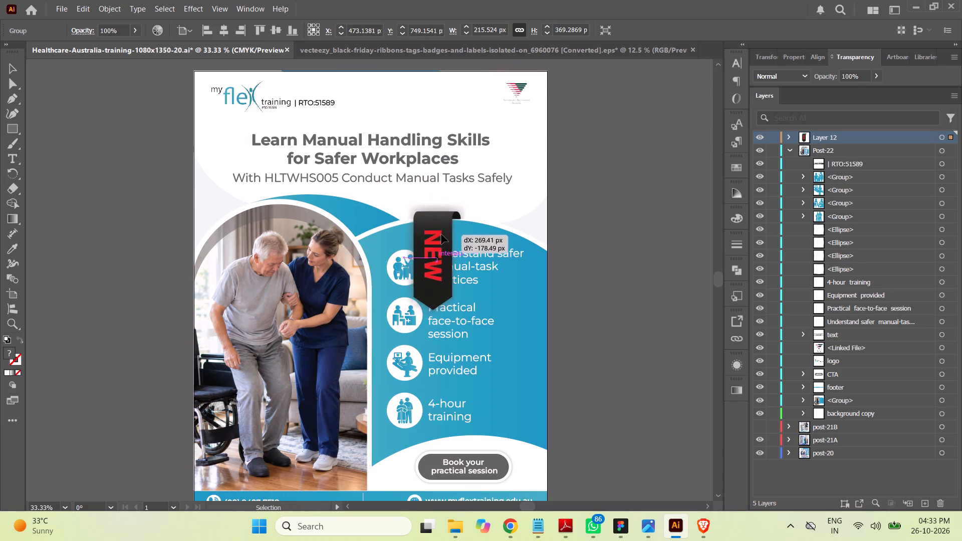
{"action": "left_click_drag", "start_coordinate": [441, 234], "coordinate": [446, 234]}
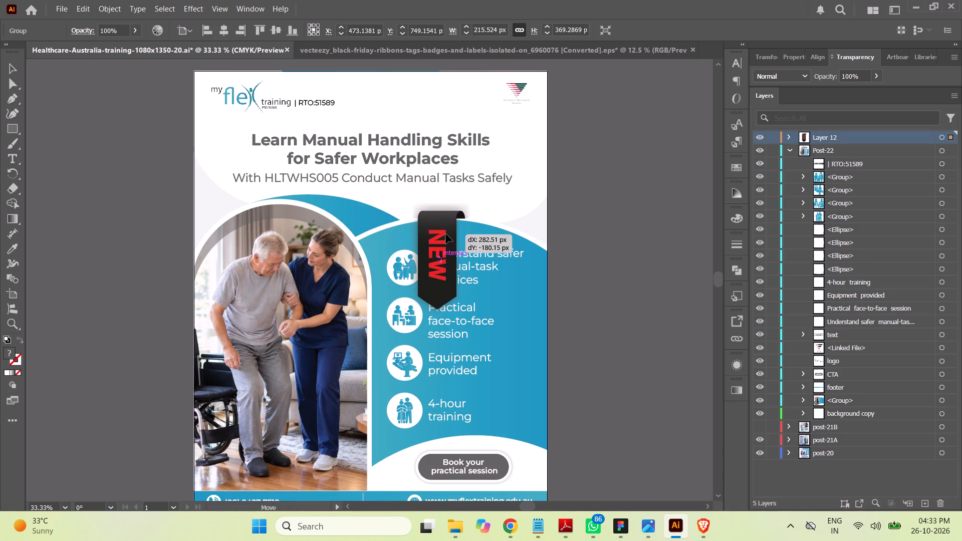
{"action": "left_click_drag", "start_coordinate": [446, 234], "coordinate": [447, 232]}
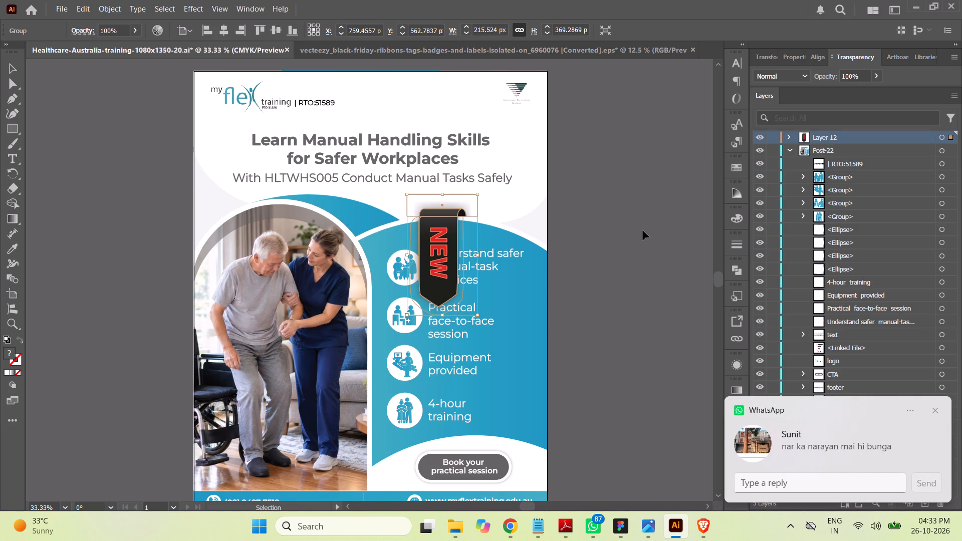
{"action": "left_click", "coordinate": [600, 243]}
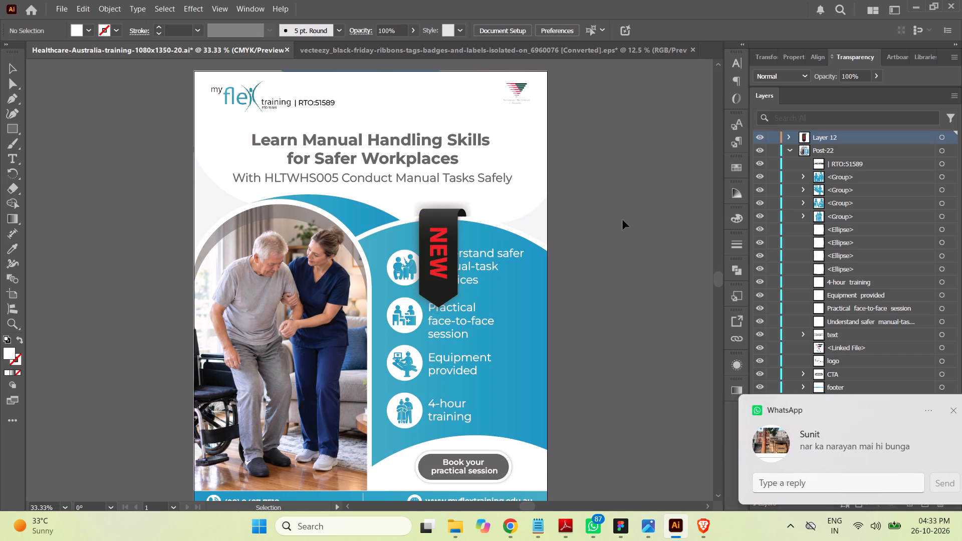
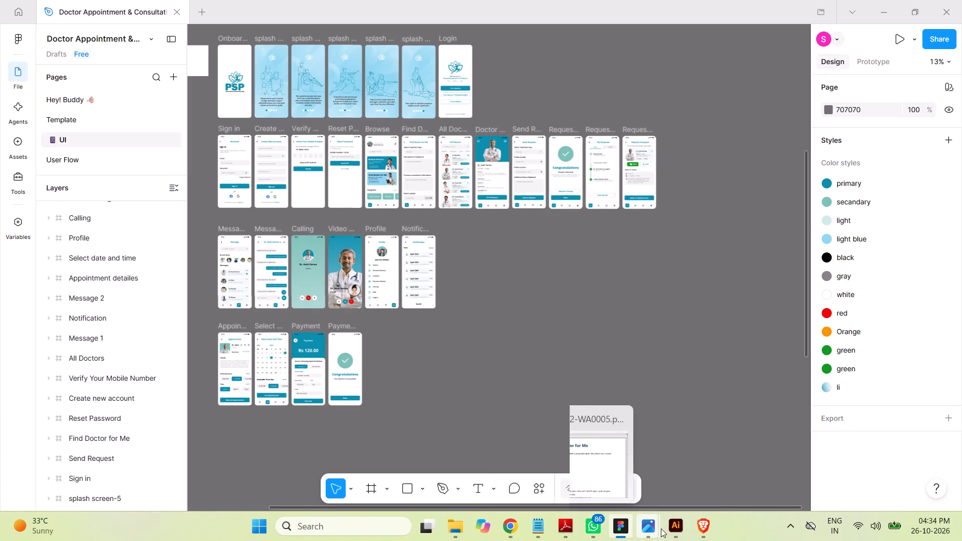
Switch to Illustrator, scale the NEW tag in Layer 12 down to about 141 × 242 px, and move it about 42 px right and 18 px down.
{"action": "left_click", "coordinate": [676, 531]}
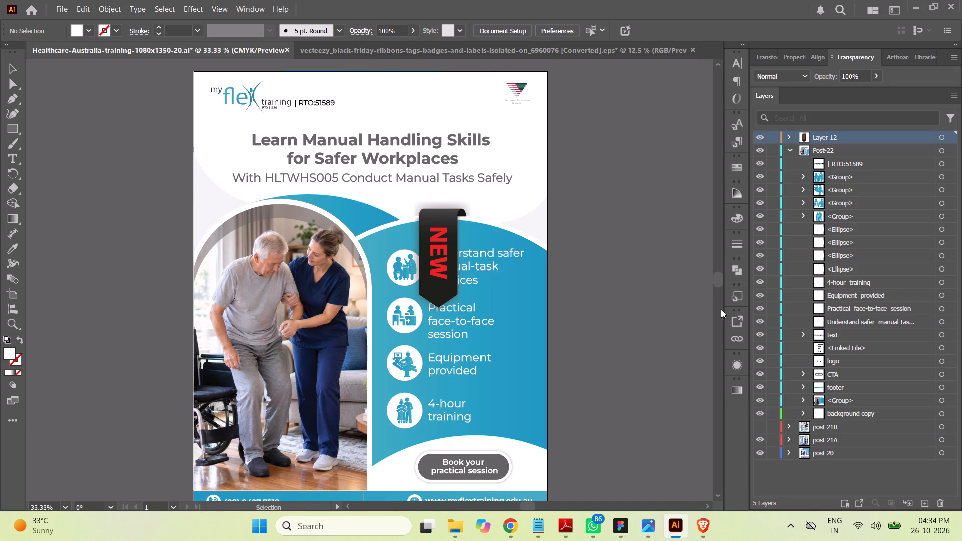
{"action": "left_click", "coordinate": [940, 138]}
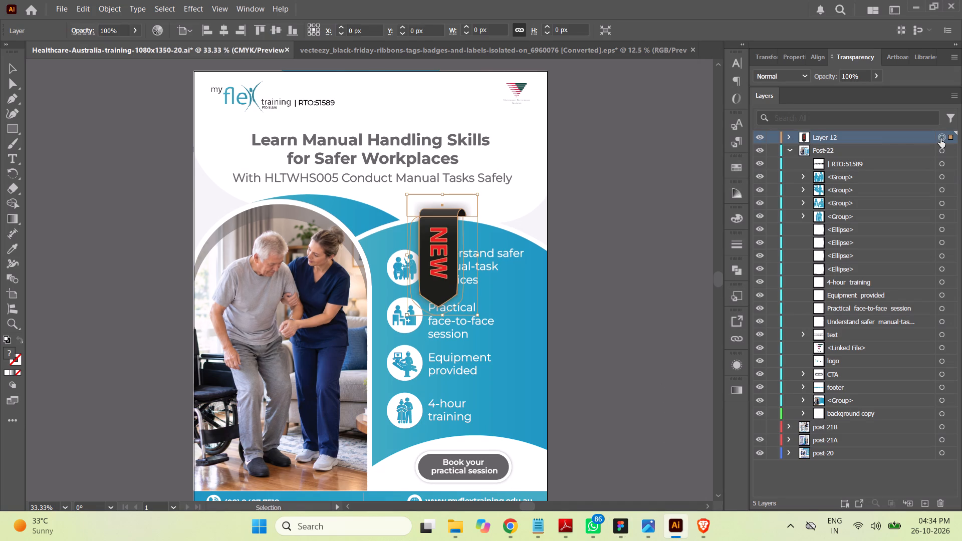
{"action": "left_click_drag", "start_coordinate": [477, 317], "coordinate": [469, 299], "text": "shift"}
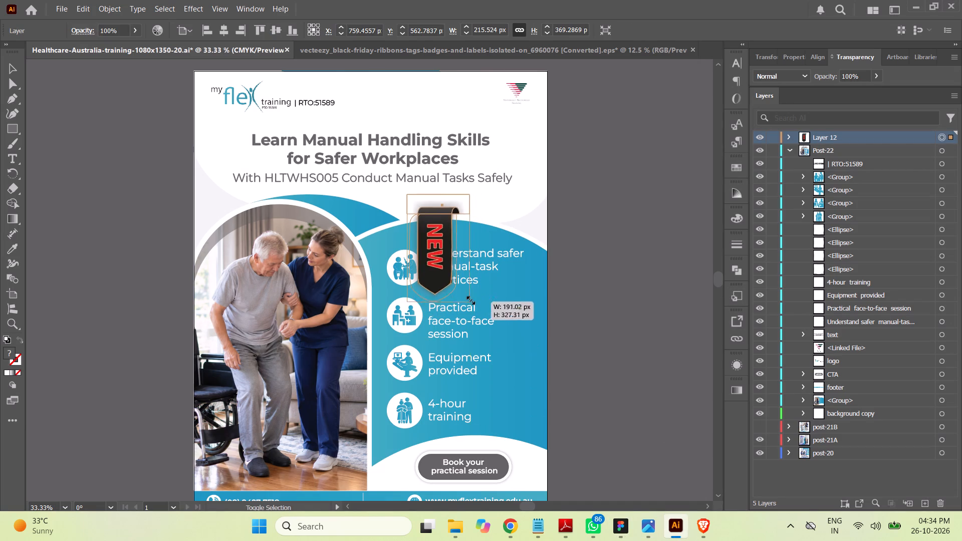
{"action": "left_click_drag", "start_coordinate": [469, 299], "coordinate": [459, 274], "text": "shift"}
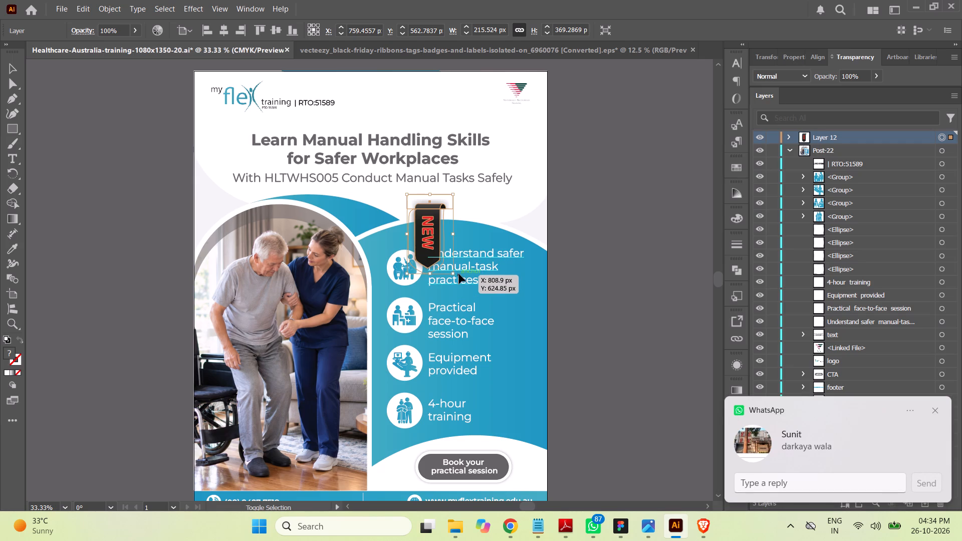
{"action": "left_click_drag", "start_coordinate": [431, 233], "coordinate": [440, 236]}
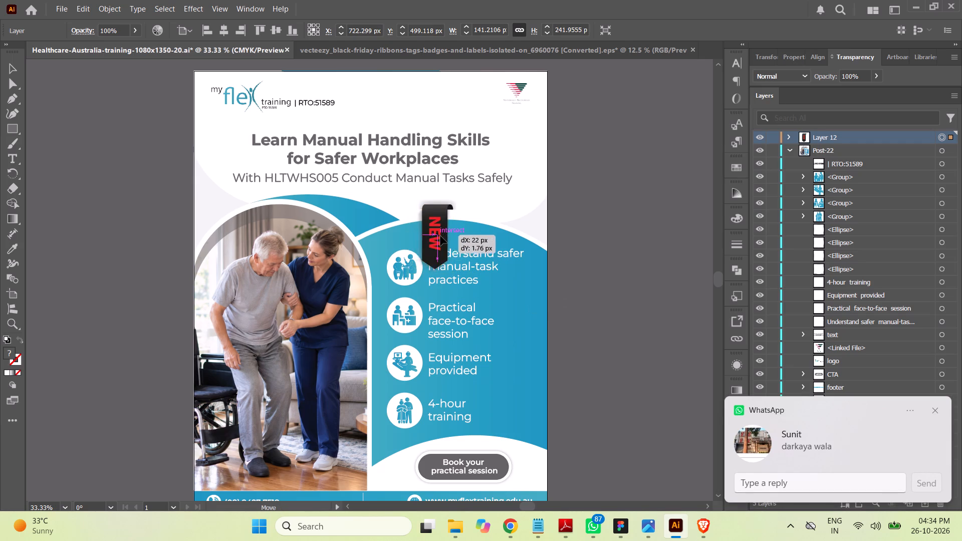
{"action": "left_click_drag", "start_coordinate": [440, 236], "coordinate": [445, 240]}
{"action": "key", "text": "Return"}
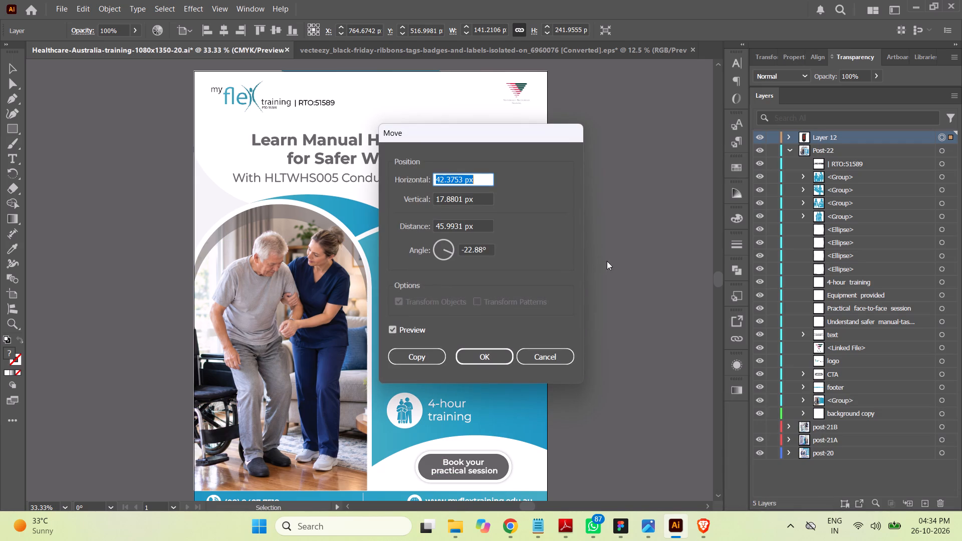
{"action": "left_click", "coordinate": [544, 359]}
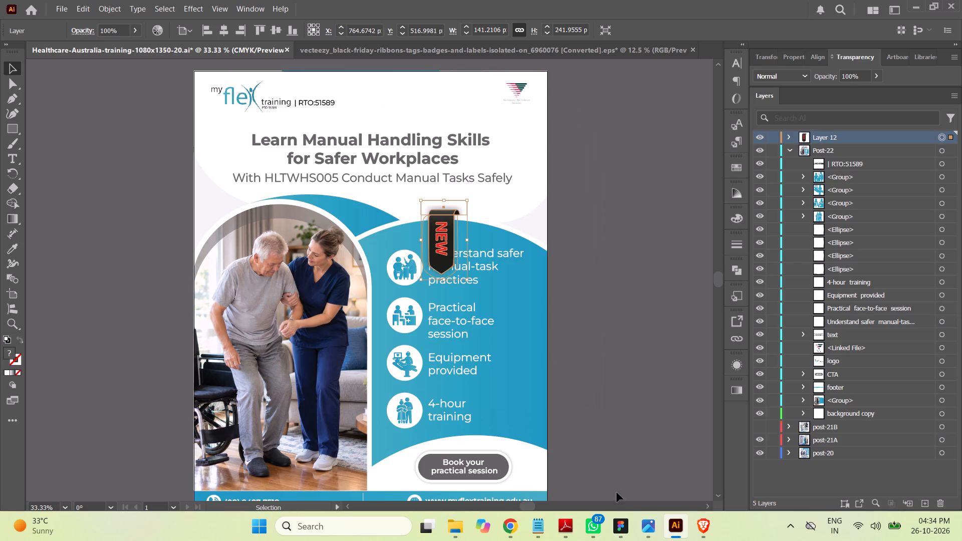
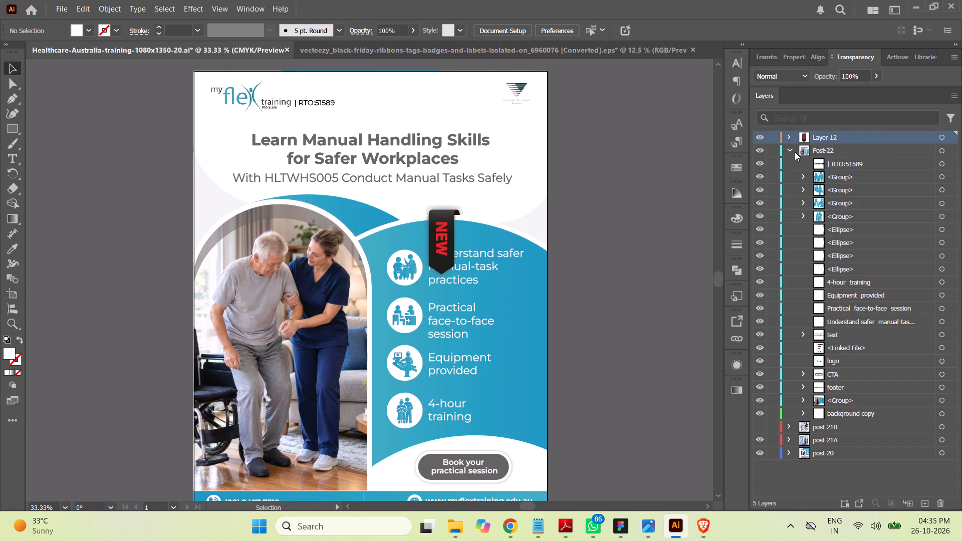
Delete Layer 12, which holds the black vertical NEW ribbon, from the poster document.
{"action": "left_click", "coordinate": [943, 139]}
{"action": "left_click", "coordinate": [900, 137]}
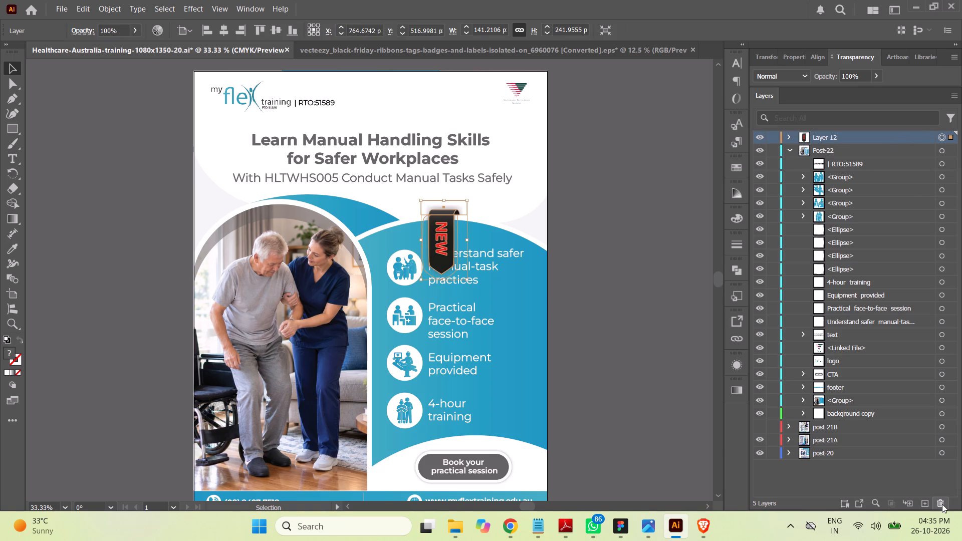
{"action": "left_click", "coordinate": [942, 504]}
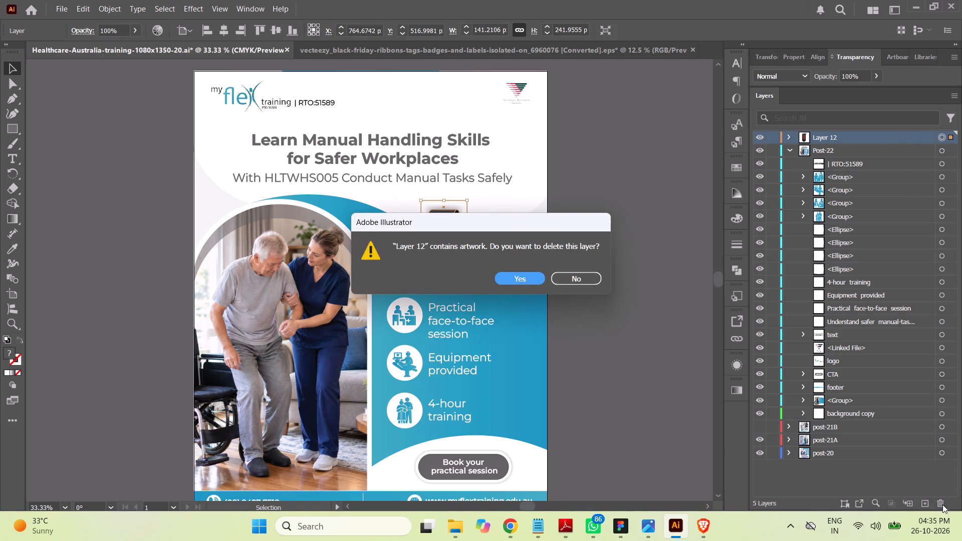
Delete Layer 12 together with the pasted tag artwork it contains.
{"action": "left_click", "coordinate": [529, 281]}
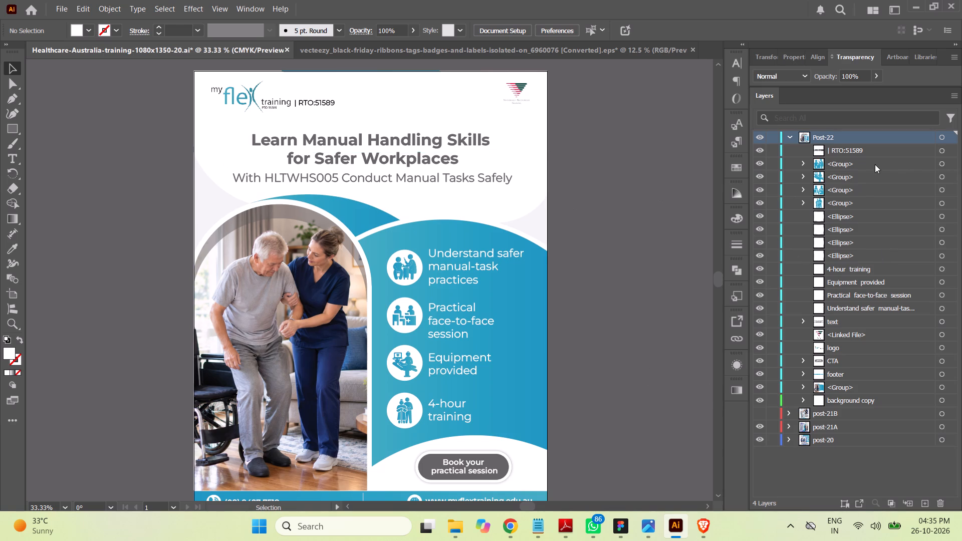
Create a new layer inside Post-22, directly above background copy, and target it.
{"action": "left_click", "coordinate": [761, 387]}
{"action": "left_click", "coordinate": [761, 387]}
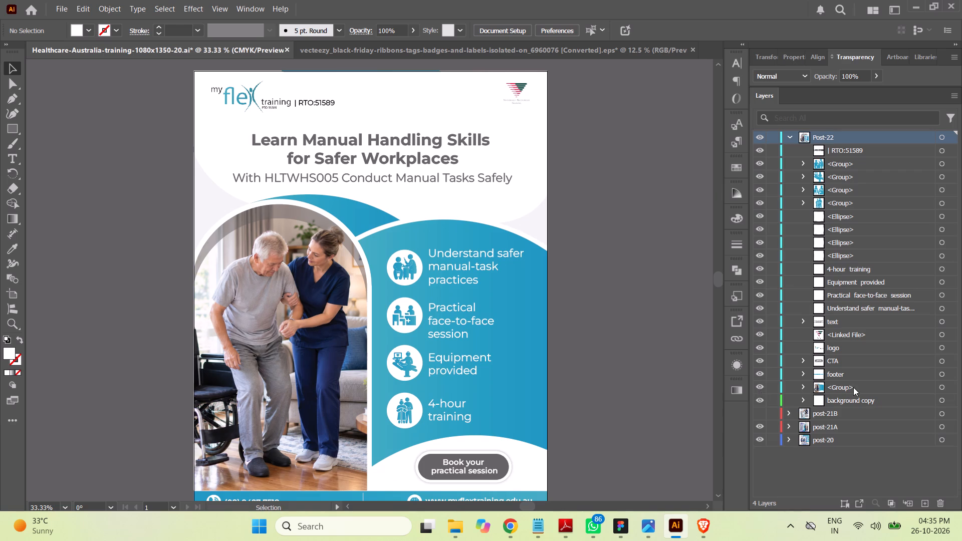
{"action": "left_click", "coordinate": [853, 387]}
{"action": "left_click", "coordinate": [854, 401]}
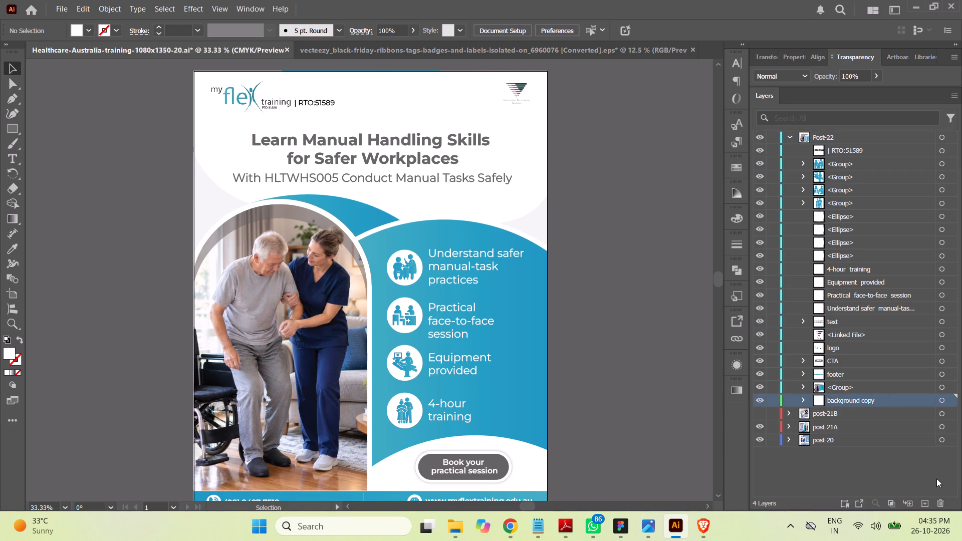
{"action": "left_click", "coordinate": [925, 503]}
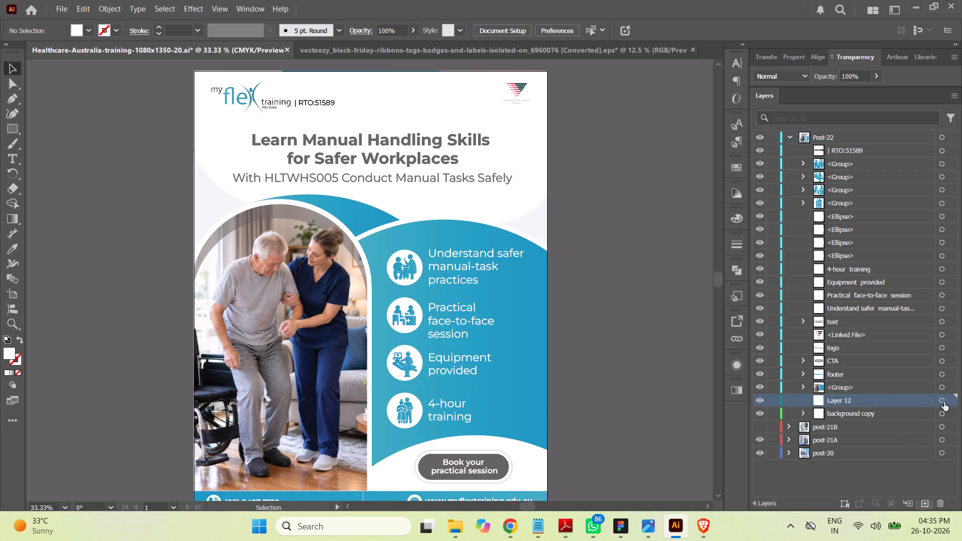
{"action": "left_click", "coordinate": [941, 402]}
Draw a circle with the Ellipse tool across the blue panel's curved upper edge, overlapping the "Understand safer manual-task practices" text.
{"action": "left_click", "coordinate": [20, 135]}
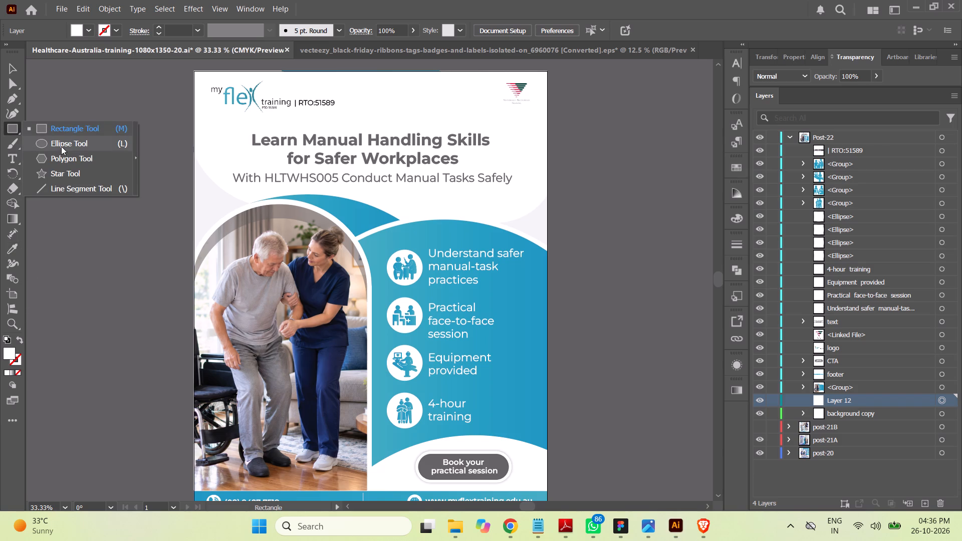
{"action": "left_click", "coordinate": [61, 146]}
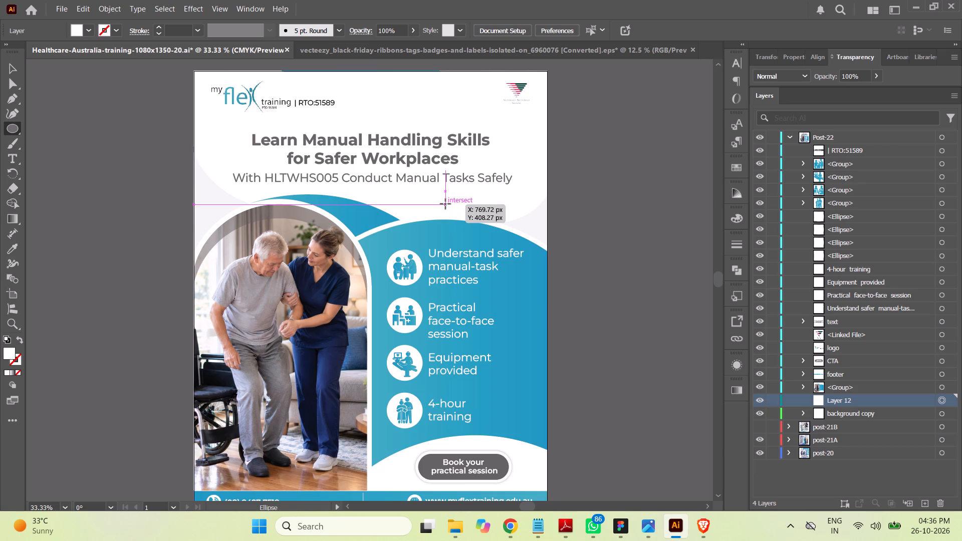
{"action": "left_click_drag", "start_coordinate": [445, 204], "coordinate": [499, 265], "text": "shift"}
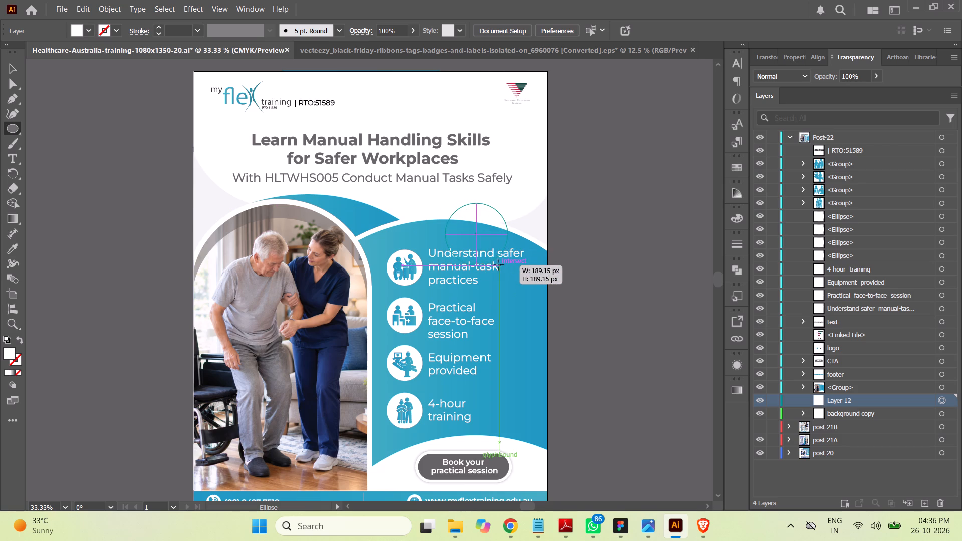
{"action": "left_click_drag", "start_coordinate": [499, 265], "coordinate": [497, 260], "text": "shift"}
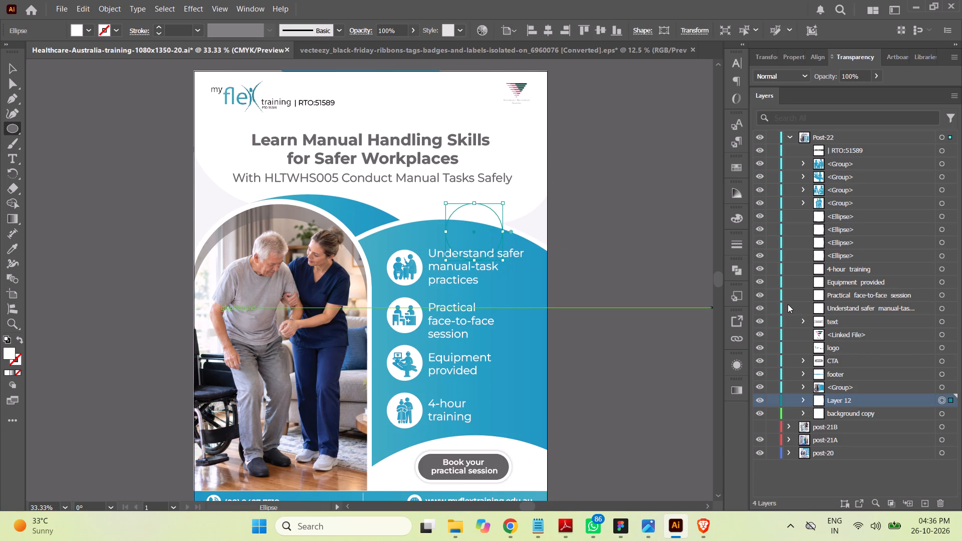
Sample the dark grey fill and 8 pt white stroke of the "Book your practical session" button for the circle.
{"action": "scroll", "coordinate": [632, 269], "scroll_direction": "down", "scroll_amount": 2}
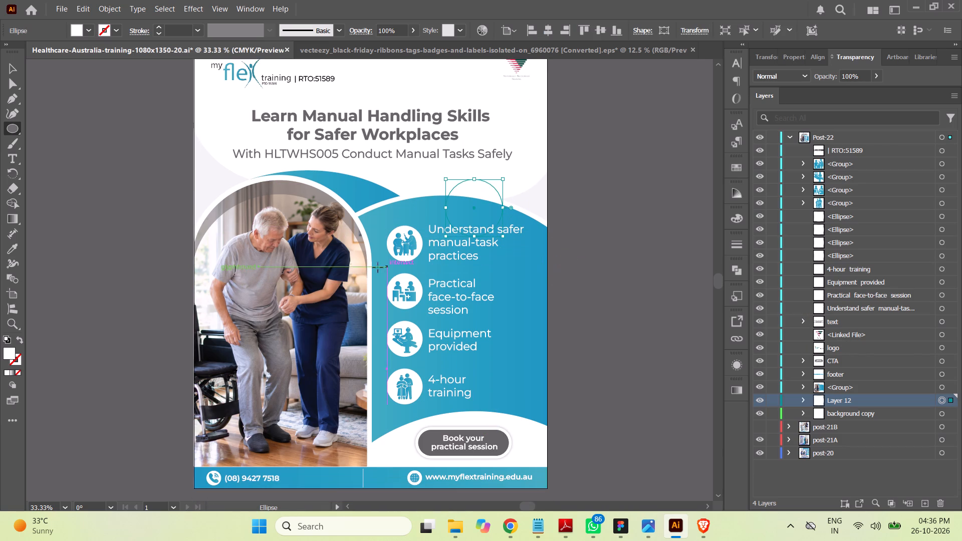
{"action": "left_click", "coordinate": [14, 247]}
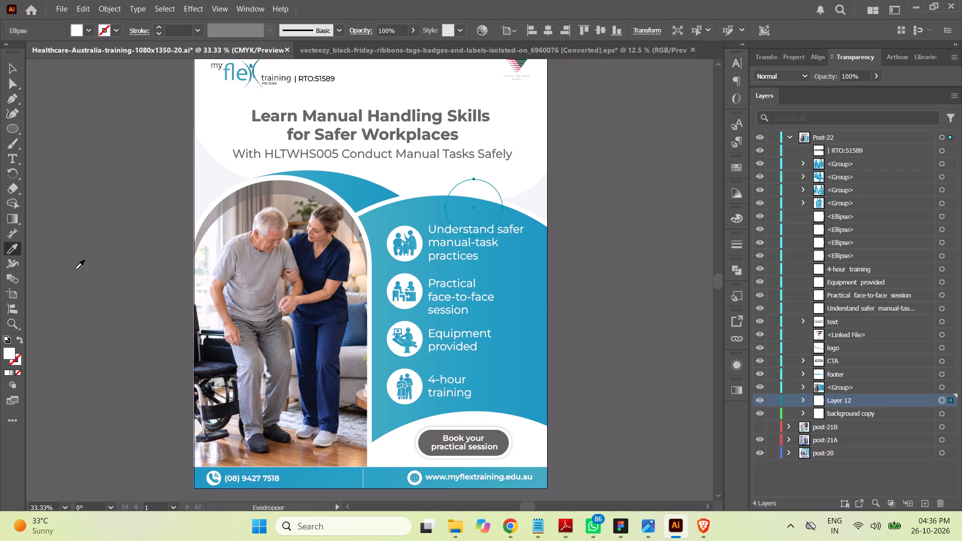
{"action": "left_click", "coordinate": [499, 439]}
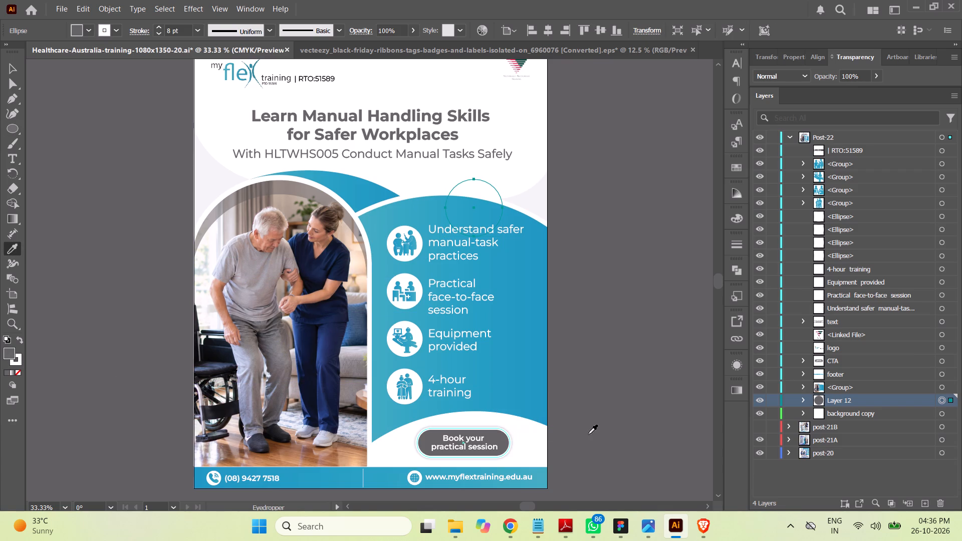
{"action": "left_click", "coordinate": [11, 69]}
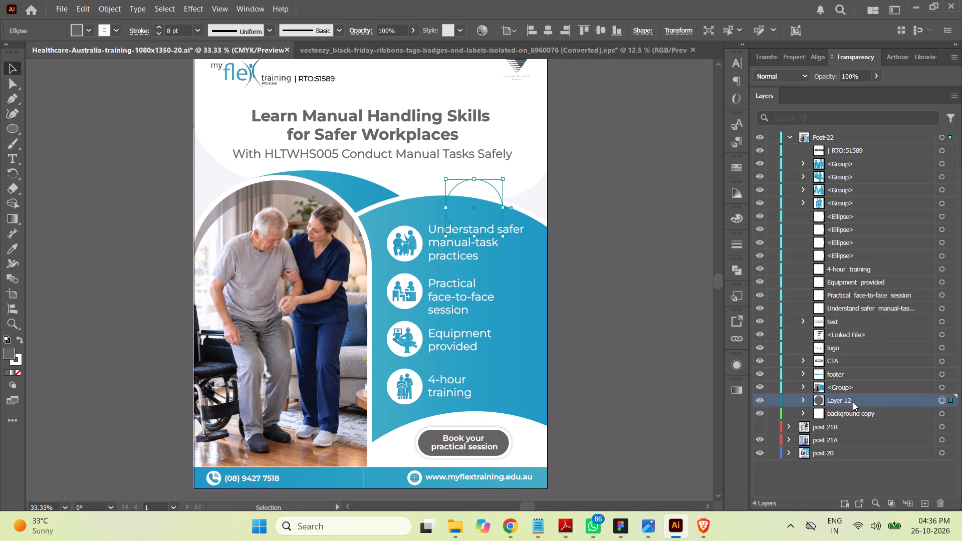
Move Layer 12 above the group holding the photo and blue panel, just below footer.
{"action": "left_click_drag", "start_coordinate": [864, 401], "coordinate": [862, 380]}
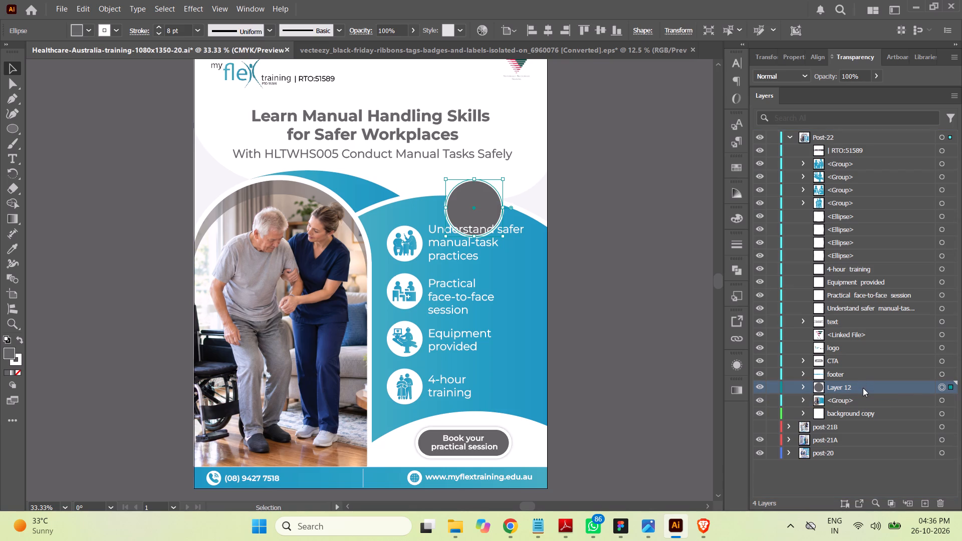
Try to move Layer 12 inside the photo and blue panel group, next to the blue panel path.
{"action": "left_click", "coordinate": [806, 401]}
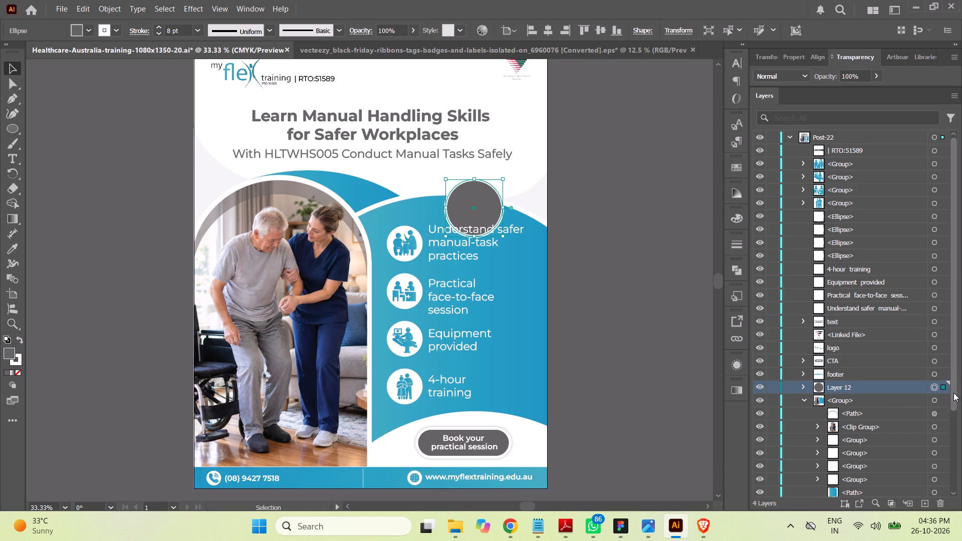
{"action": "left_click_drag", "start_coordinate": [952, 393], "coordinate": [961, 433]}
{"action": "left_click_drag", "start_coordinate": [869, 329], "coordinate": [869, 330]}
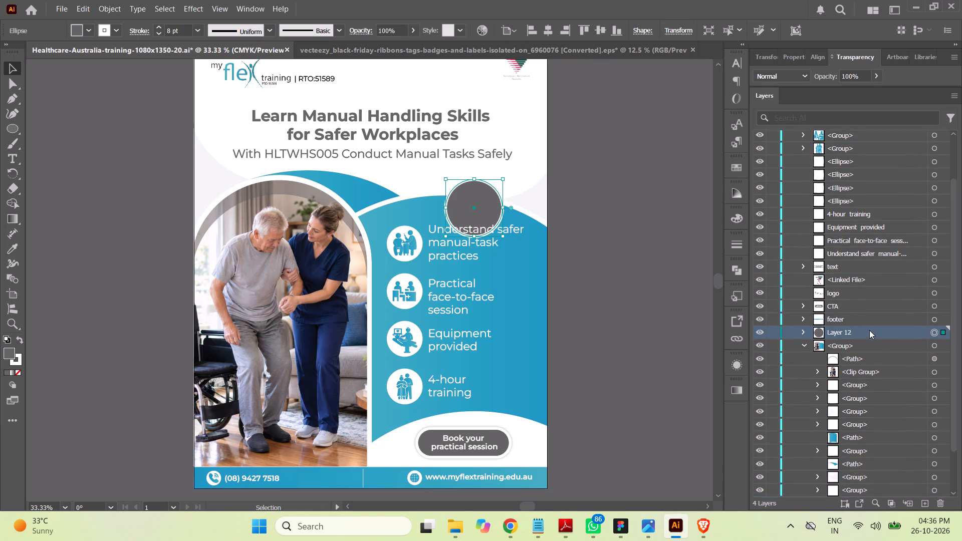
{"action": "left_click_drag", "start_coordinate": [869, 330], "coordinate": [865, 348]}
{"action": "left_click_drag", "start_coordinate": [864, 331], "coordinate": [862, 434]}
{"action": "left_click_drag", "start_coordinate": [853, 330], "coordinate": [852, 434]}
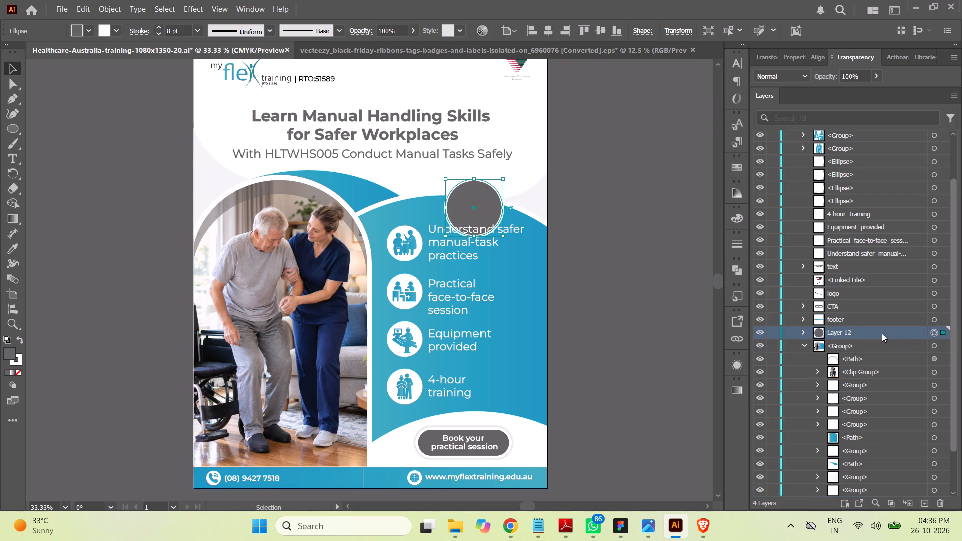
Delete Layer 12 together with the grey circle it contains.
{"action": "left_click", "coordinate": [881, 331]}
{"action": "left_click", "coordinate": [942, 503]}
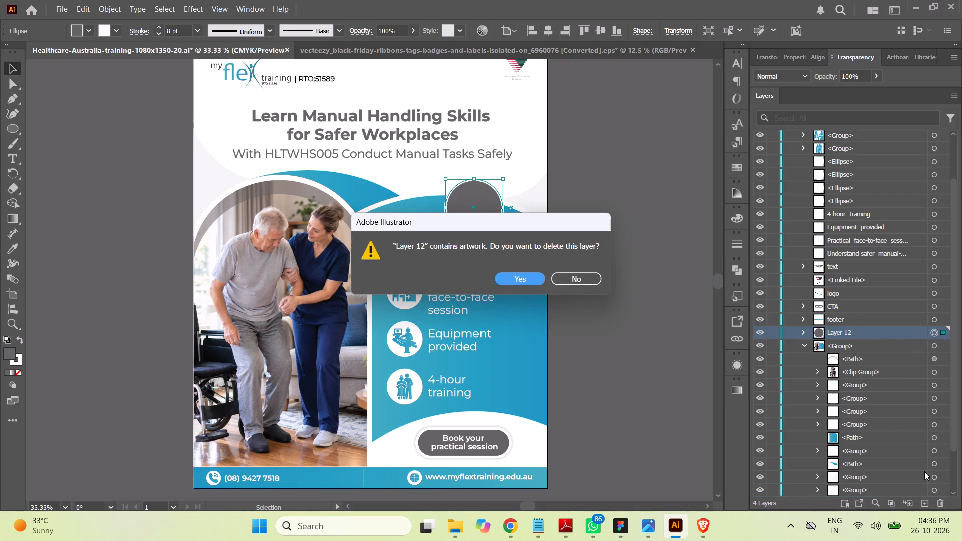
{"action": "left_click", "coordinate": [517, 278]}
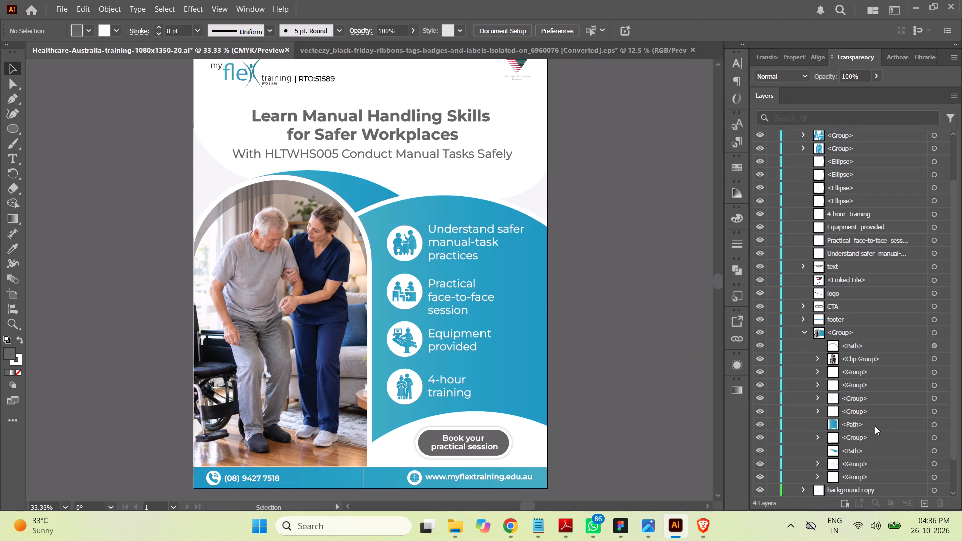
On a new layer, draw a grey circle with a white outline across the blue panel's upper edge, above the "Understand safer" text.
{"action": "left_click", "coordinate": [875, 426]}
{"action": "left_click", "coordinate": [925, 503]}
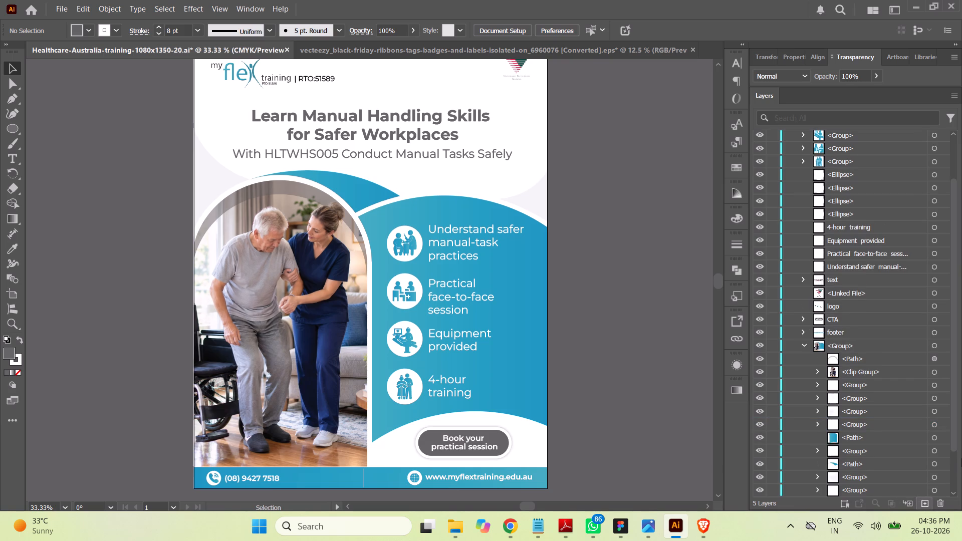
{"action": "left_click_drag", "start_coordinate": [954, 349], "coordinate": [961, 241]}
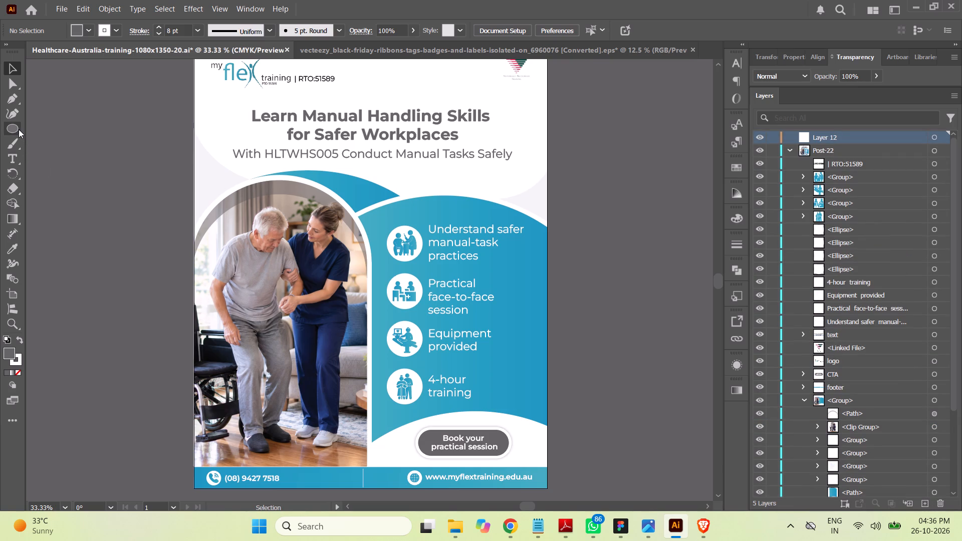
{"action": "left_click", "coordinate": [15, 131]}
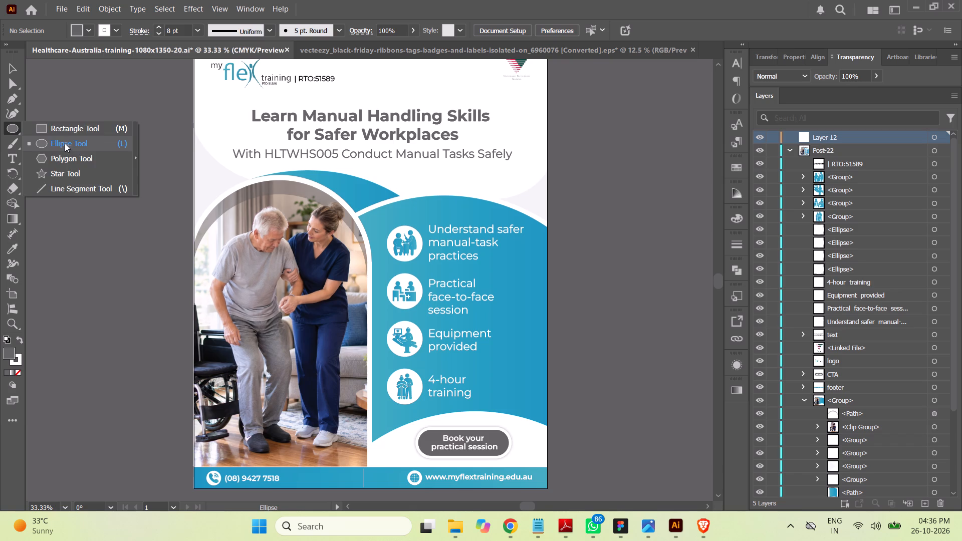
{"action": "left_click", "coordinate": [65, 142]}
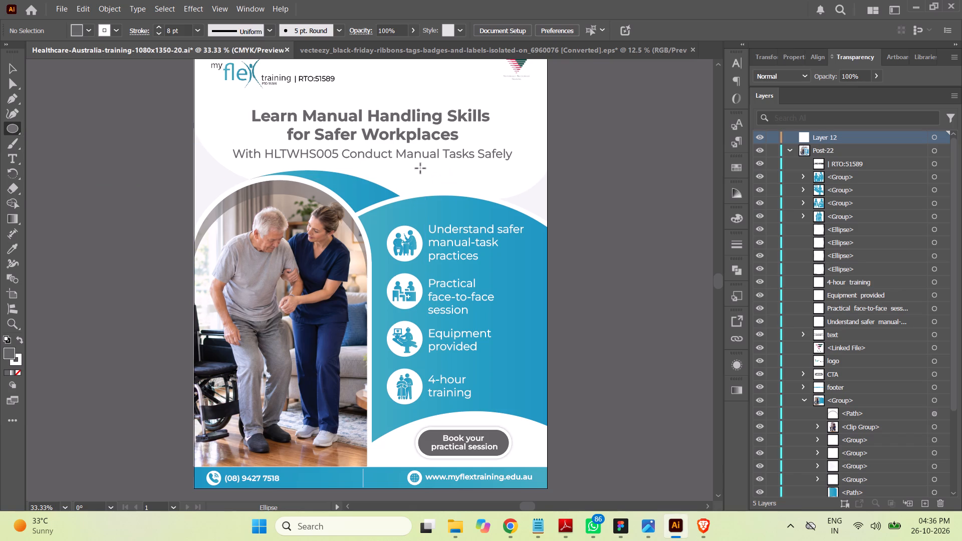
{"action": "left_click_drag", "start_coordinate": [420, 168], "coordinate": [474, 229]}
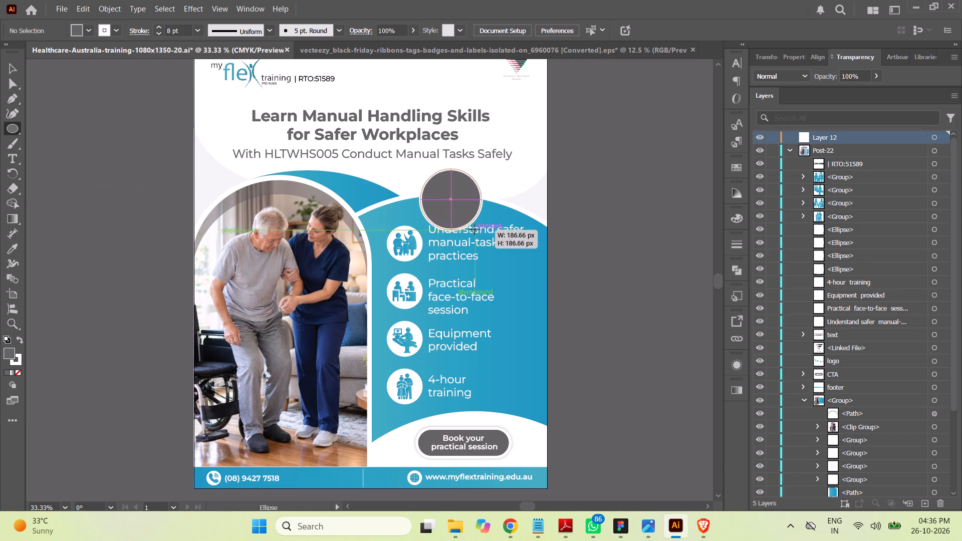
{"action": "left_click_drag", "start_coordinate": [474, 229], "coordinate": [471, 223]}
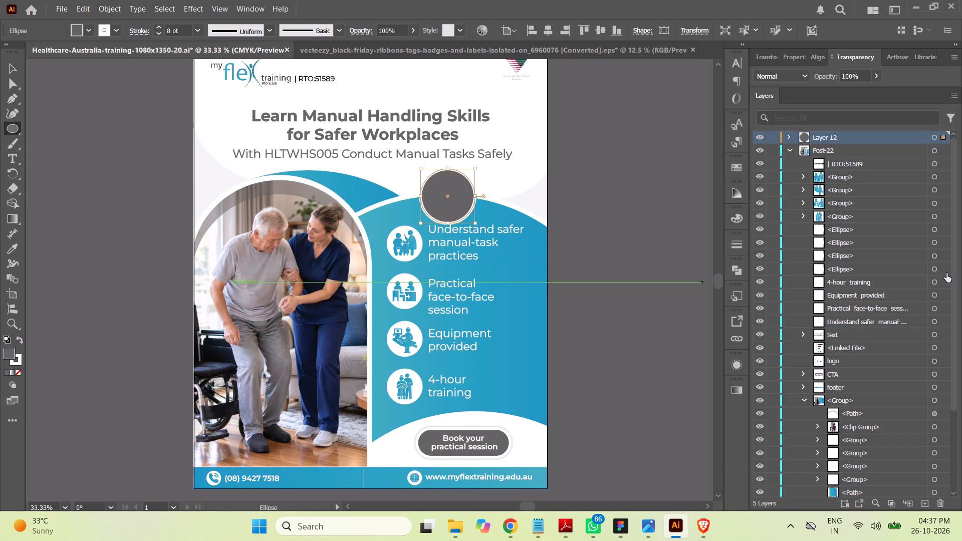
Move the circle's Layer 12 into Post-22, between footer and the photo and blue panel group.
{"action": "left_click_drag", "start_coordinate": [847, 136], "coordinate": [872, 429]}
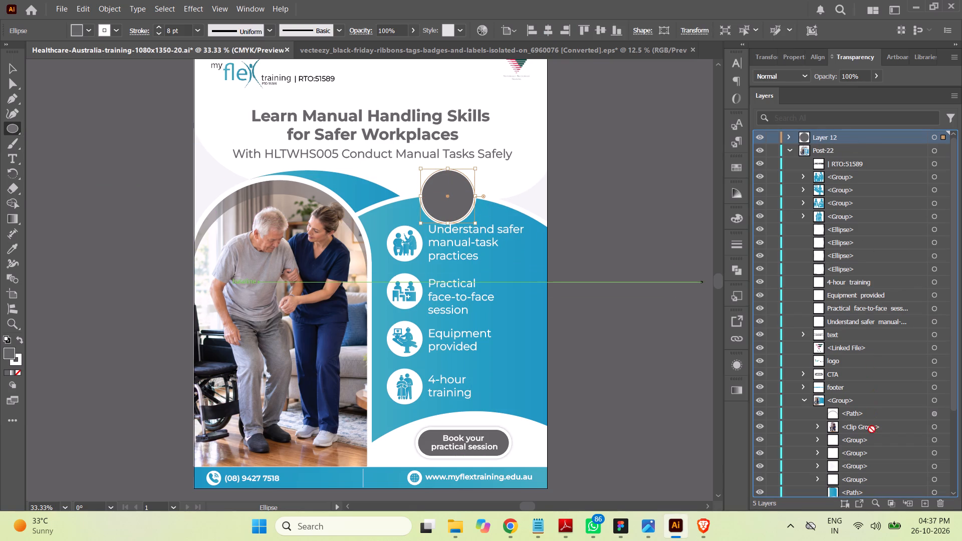
{"action": "left_click_drag", "start_coordinate": [872, 429], "coordinate": [871, 395]}
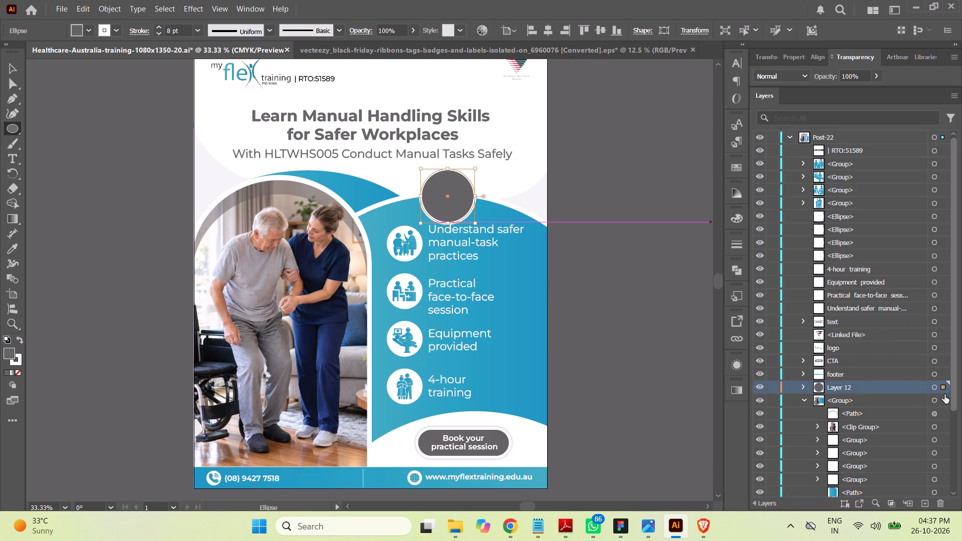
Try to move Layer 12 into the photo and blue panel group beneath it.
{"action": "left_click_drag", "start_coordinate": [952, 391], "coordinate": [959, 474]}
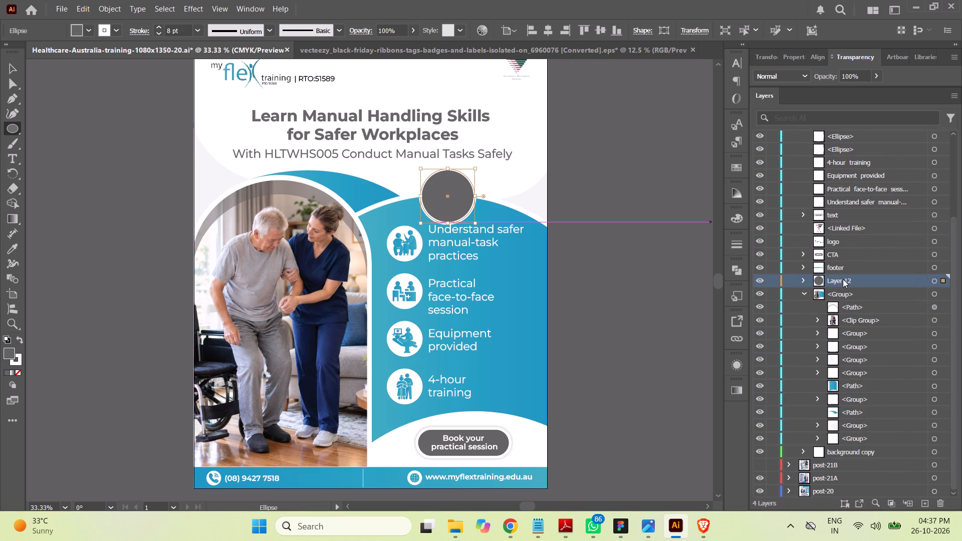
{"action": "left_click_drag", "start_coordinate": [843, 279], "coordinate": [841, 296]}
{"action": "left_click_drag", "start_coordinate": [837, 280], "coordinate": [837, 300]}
Move the circle out of Layer 12 into the photo and blue panel group, directly above the blue panel path.
{"action": "left_click", "coordinate": [807, 279]}
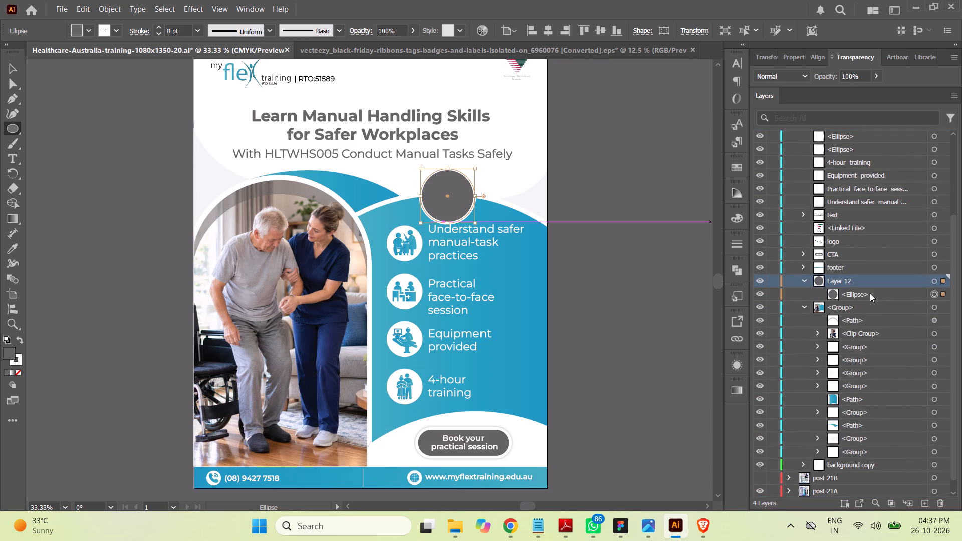
{"action": "left_click", "coordinate": [865, 294]}
{"action": "left_click_drag", "start_coordinate": [858, 294], "coordinate": [849, 307]}
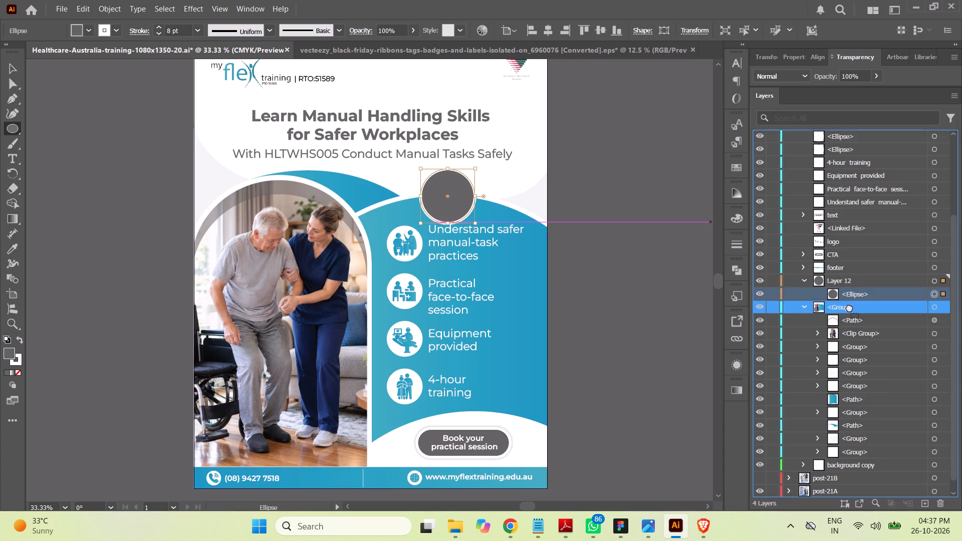
{"action": "left_click_drag", "start_coordinate": [849, 307], "coordinate": [845, 393]}
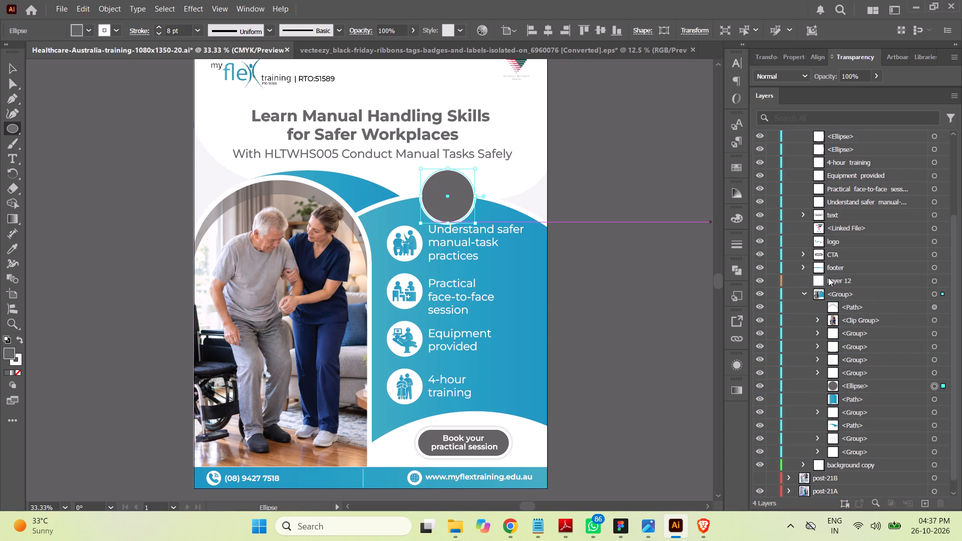
Delete the empty Layer 12 from Post-22.
{"action": "left_click", "coordinate": [937, 280]}
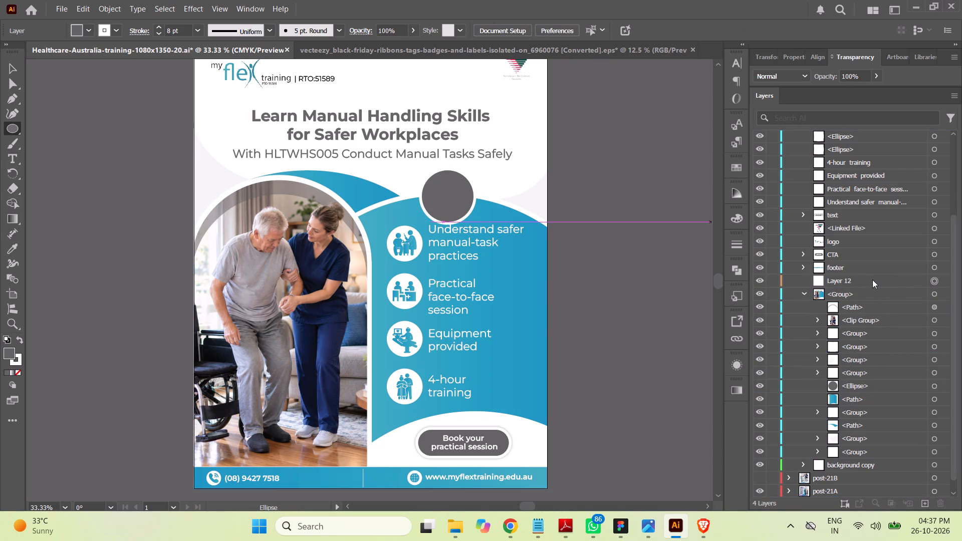
{"action": "left_click", "coordinate": [872, 280]}
{"action": "left_click", "coordinate": [939, 503]}
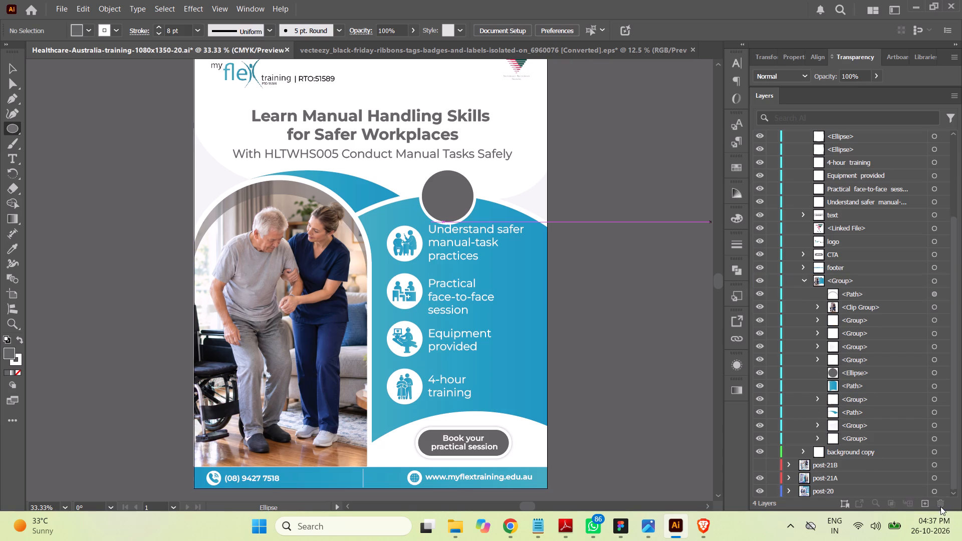
Reorder the grey circle directly below the blue panel path so it sits behind the panel.
{"action": "left_click", "coordinate": [870, 374]}
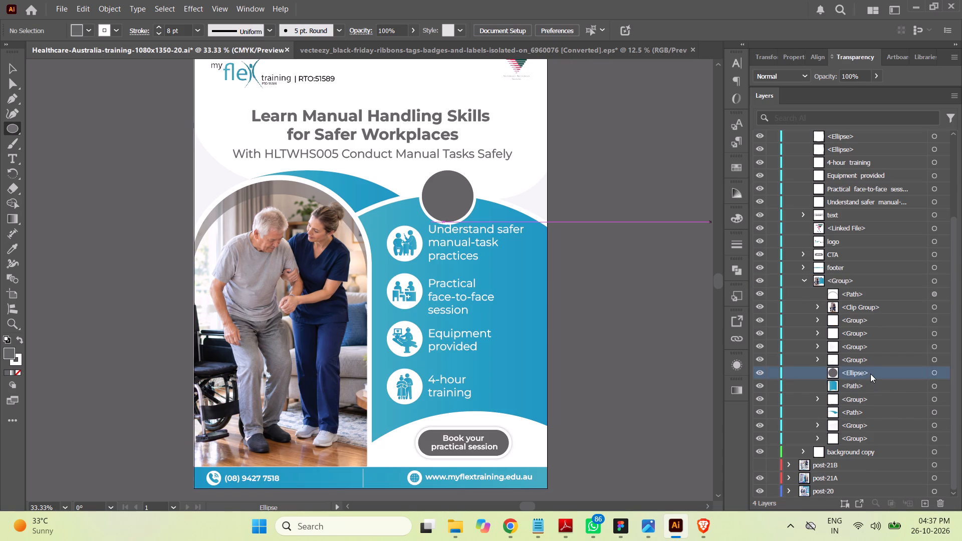
{"action": "left_click_drag", "start_coordinate": [866, 372], "coordinate": [866, 392]}
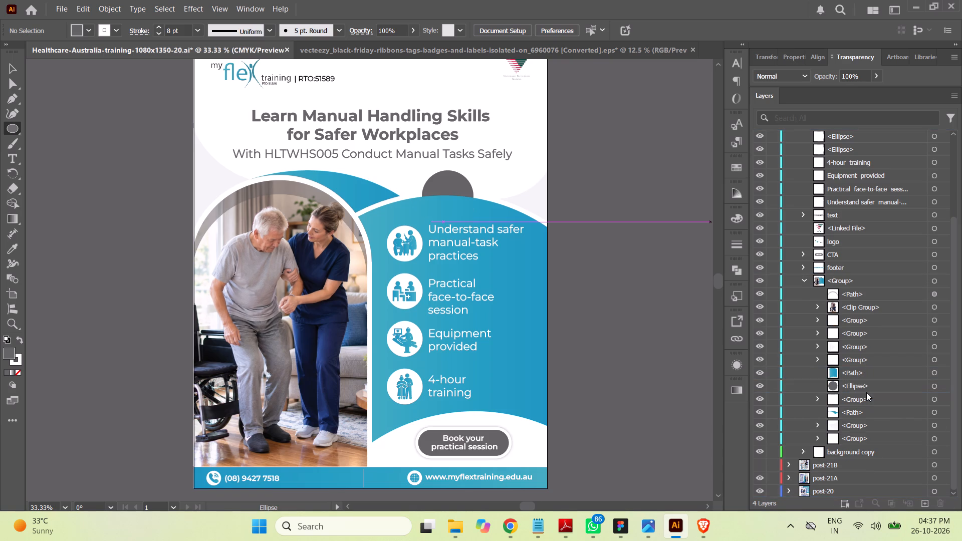
Shrink the grey circle proportionally to about 135 px wide and high.
{"action": "left_click", "coordinate": [934, 387]}
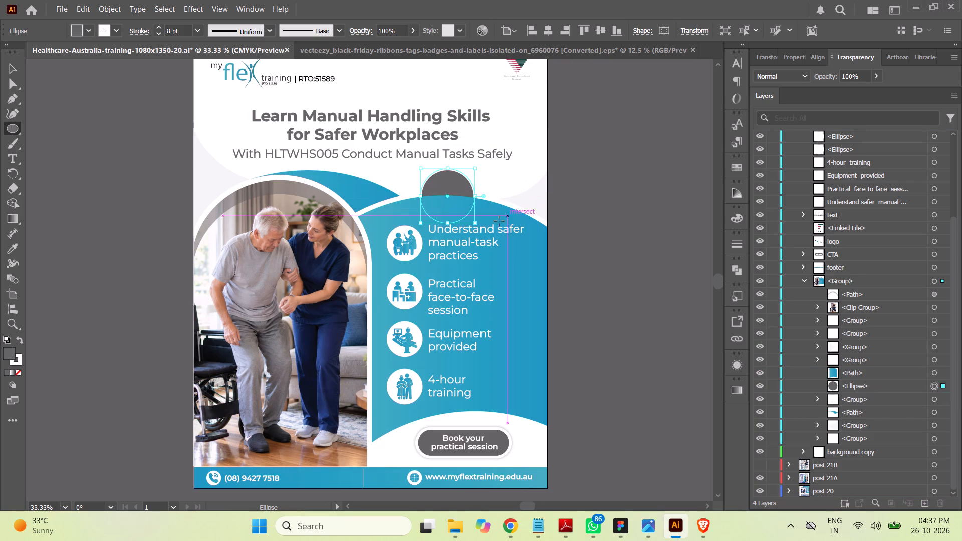
{"action": "left_click_drag", "start_coordinate": [475, 224], "coordinate": [469, 213], "text": "shift"}
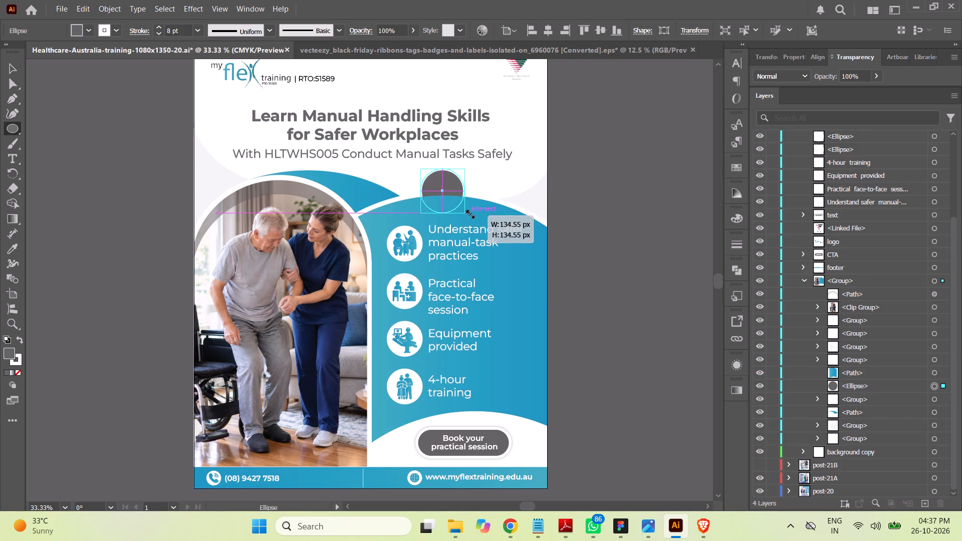
Shrink the grey circle behind the blue panel's upper edge slightly further, keeping it round, and deselect it.
{"action": "left_click_drag", "start_coordinate": [469, 213], "coordinate": [467, 209], "text": "shift"}
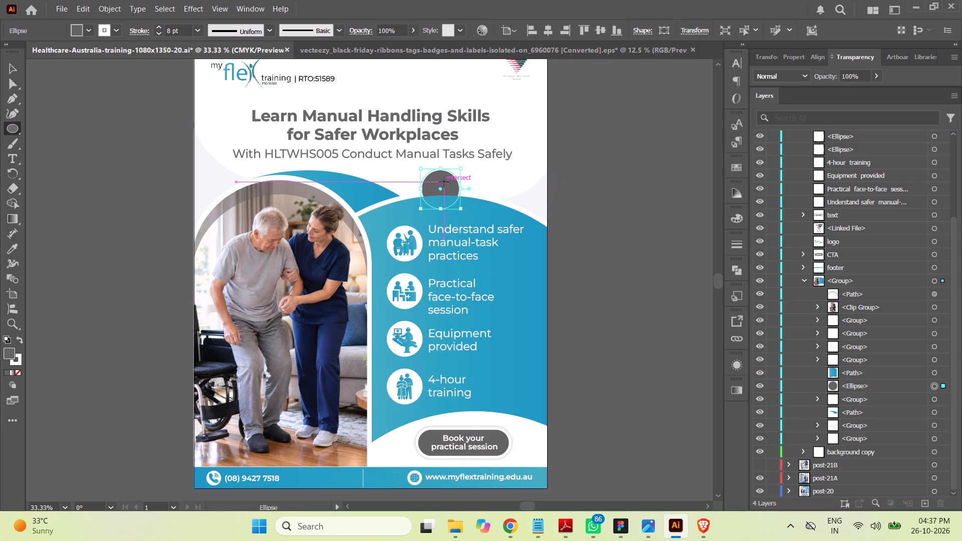
{"action": "left_click_drag", "start_coordinate": [452, 184], "coordinate": [471, 183]}
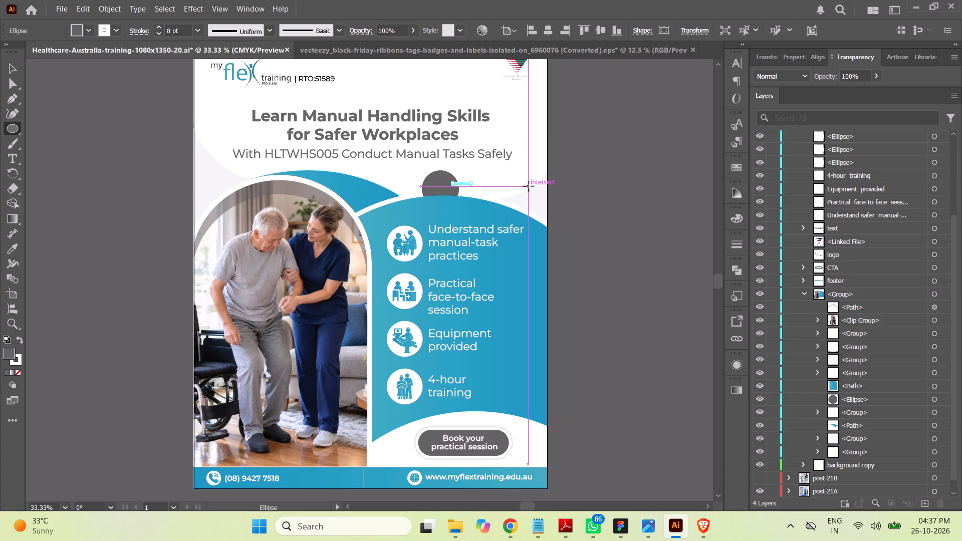
{"action": "key", "text": "ctrl+z"}
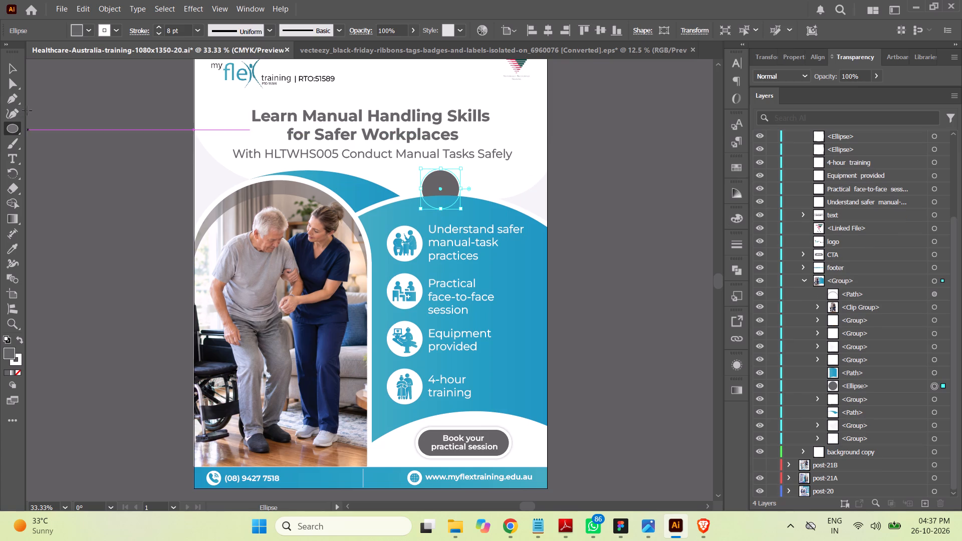
{"action": "left_click", "coordinate": [13, 70]}
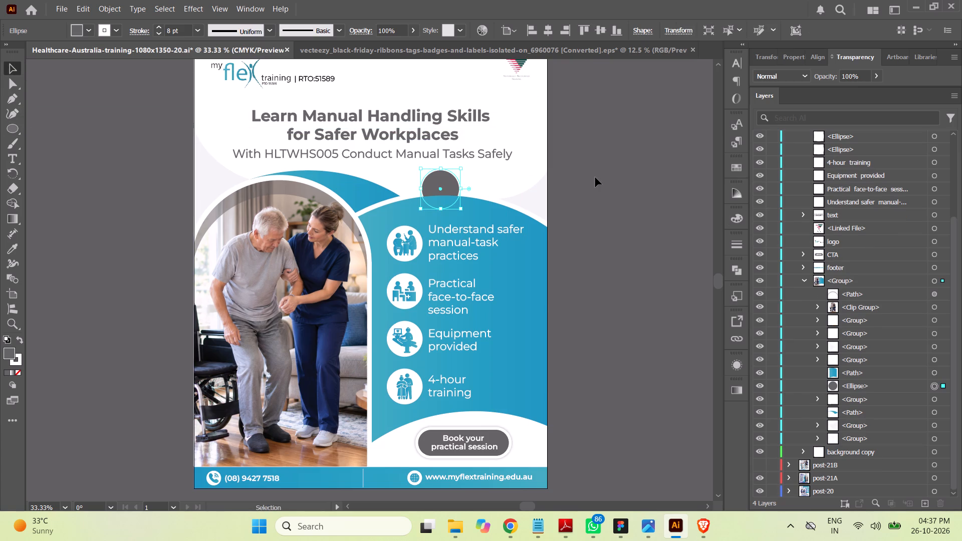
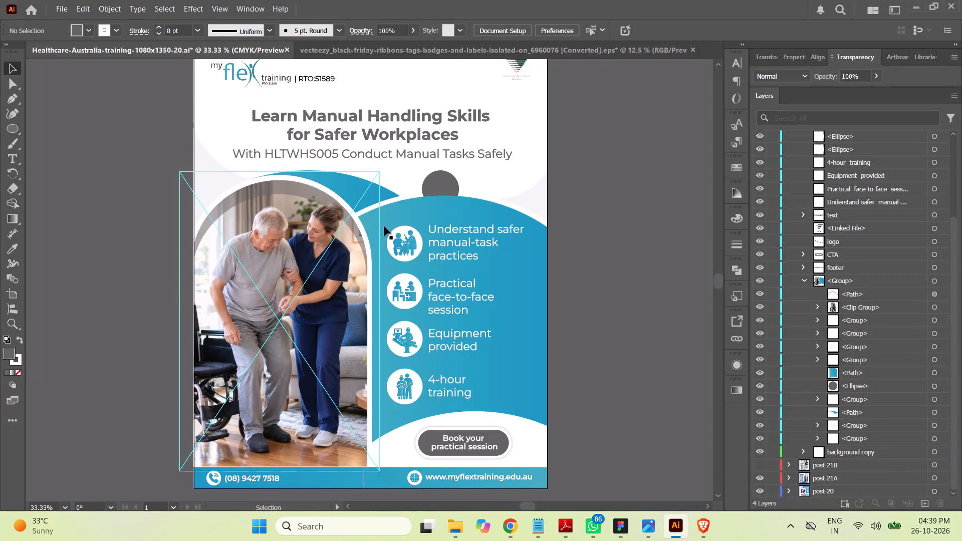
Activate the Polygon tool and highlight the grey circle's layer entry as the stacking position for a new shape behind the blue panel.
{"action": "left_click", "coordinate": [20, 131]}
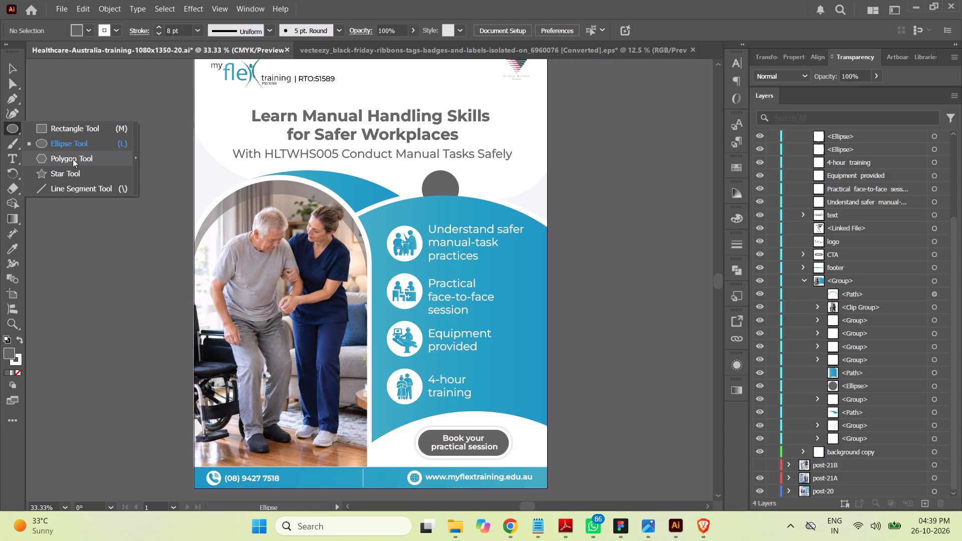
{"action": "left_click", "coordinate": [73, 159]}
{"action": "left_click", "coordinate": [884, 389]}
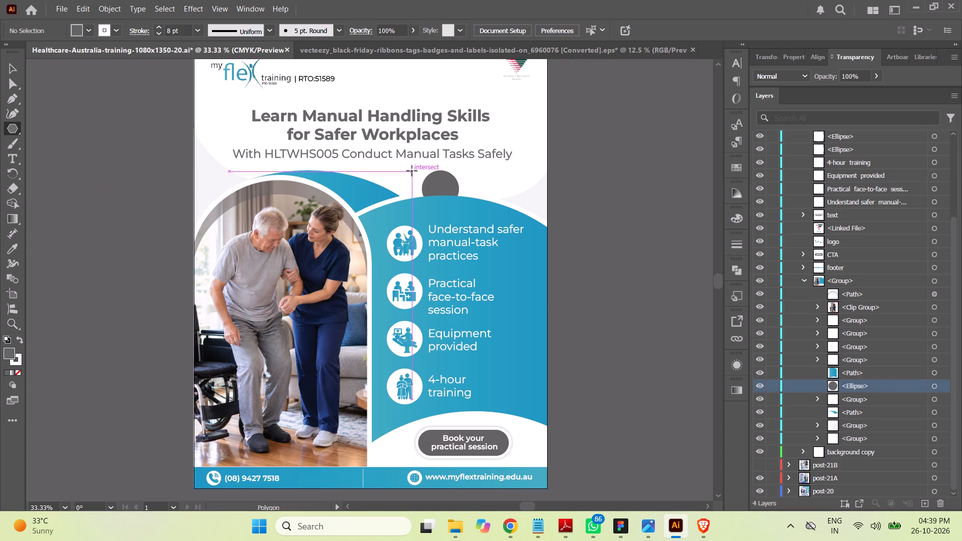
Draw a slightly rotated grey hexagon with a white outline over the subheading, overlapping the upper-left side of the grey circle.
{"action": "left_click_drag", "start_coordinate": [412, 168], "coordinate": [470, 177]}
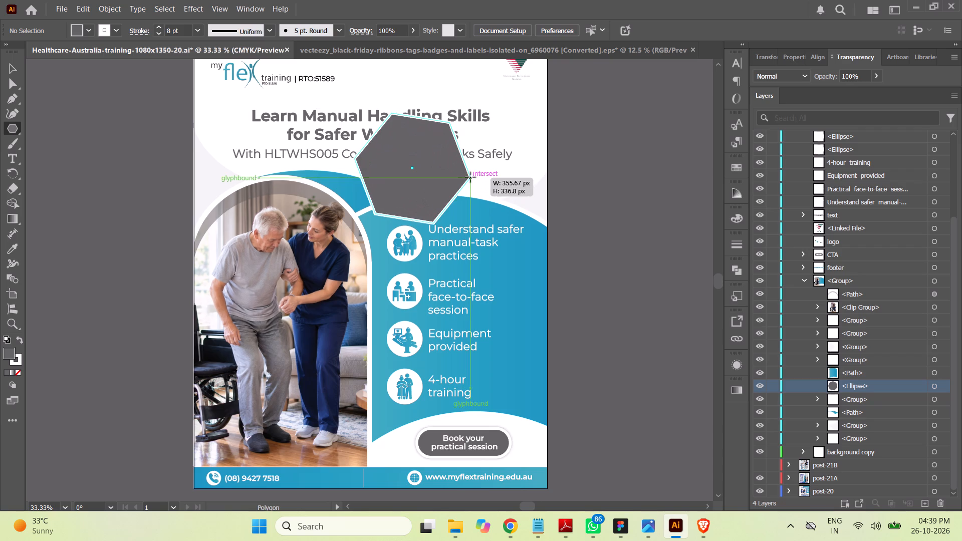
{"action": "left_click_drag", "start_coordinate": [470, 177], "coordinate": [459, 172]}
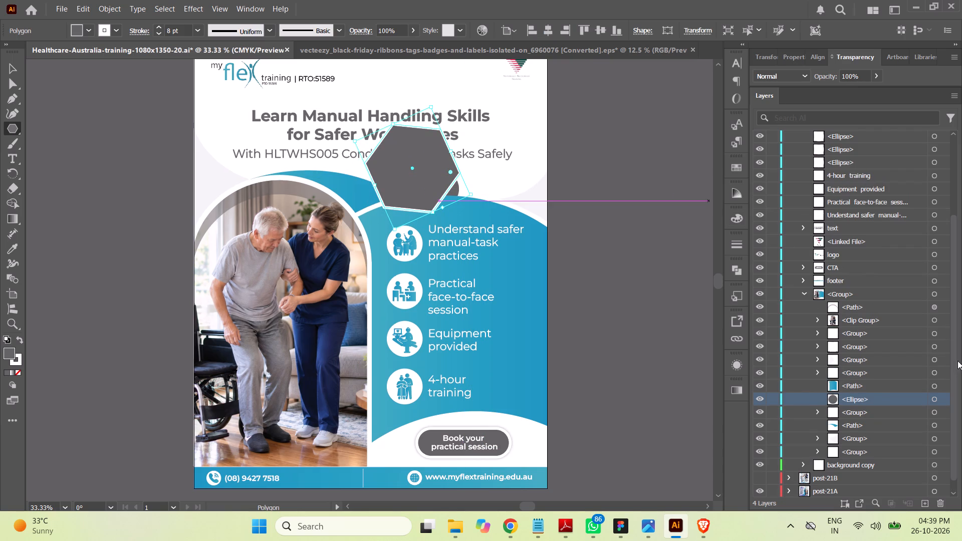
Reorder the grey hexagon directly below the blue panel path, above the grey circle, so it sits behind the panel.
{"action": "left_click_drag", "start_coordinate": [953, 277], "coordinate": [949, 166]}
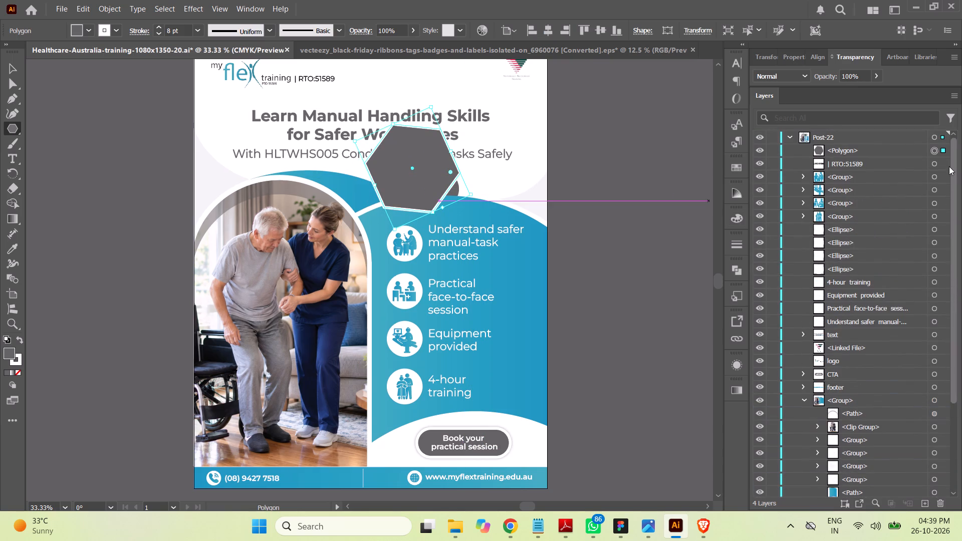
{"action": "left_click_drag", "start_coordinate": [949, 166], "coordinate": [948, 159]}
{"action": "left_click_drag", "start_coordinate": [859, 152], "coordinate": [867, 211]}
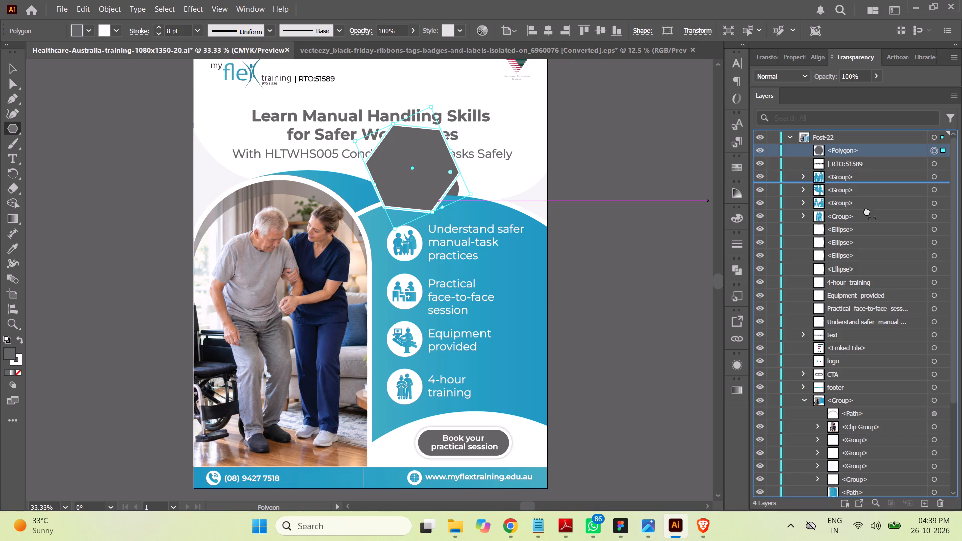
{"action": "left_click_drag", "start_coordinate": [867, 211], "coordinate": [860, 493]}
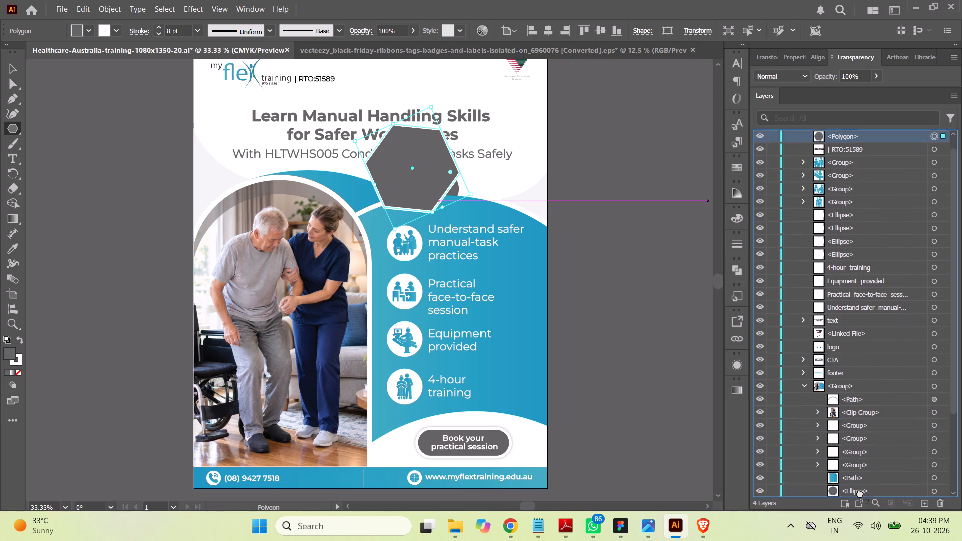
{"action": "left_click_drag", "start_coordinate": [860, 493], "coordinate": [856, 431]}
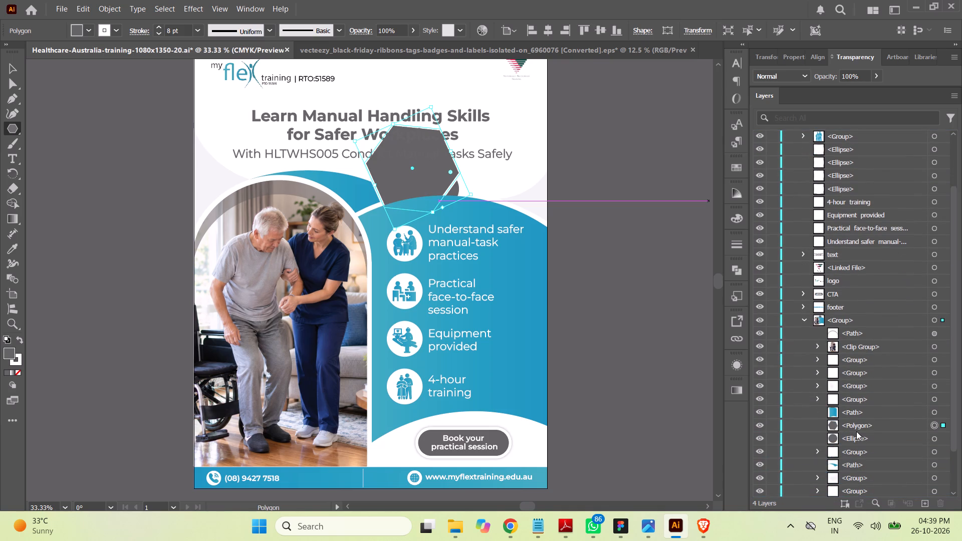
Delete the grey circle beneath the hexagon from the Post-22 artwork group.
{"action": "left_click", "coordinate": [882, 439]}
{"action": "left_click", "coordinate": [934, 440]}
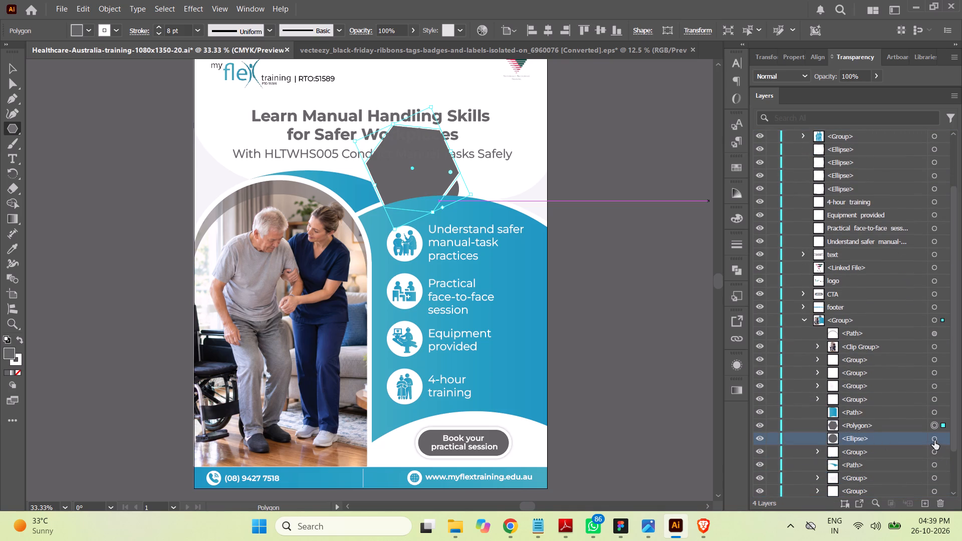
{"action": "left_click", "coordinate": [942, 503]}
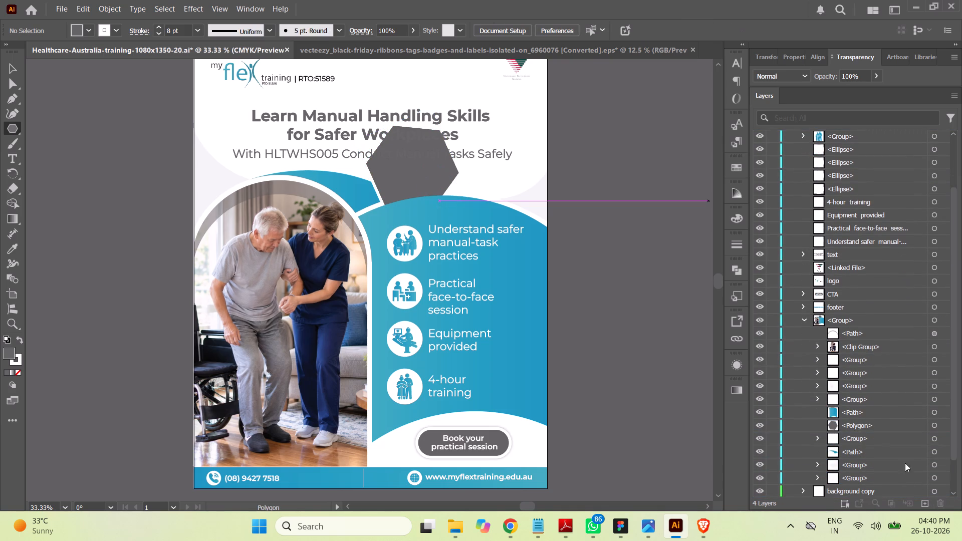
Round all corners of the grey hexagon slightly, keeping its six-sided shape recognisable.
{"action": "left_click", "coordinate": [935, 425]}
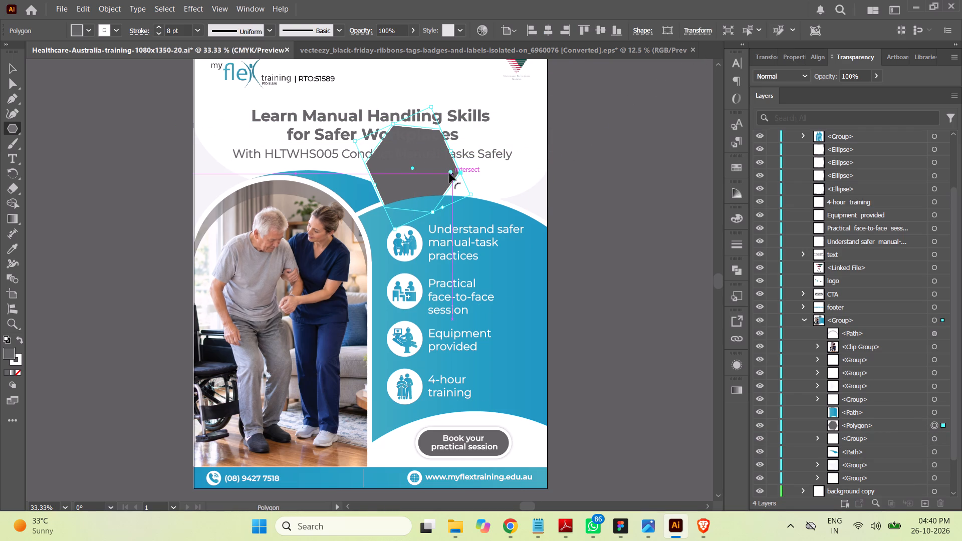
{"action": "left_click_drag", "start_coordinate": [451, 172], "coordinate": [417, 155]}
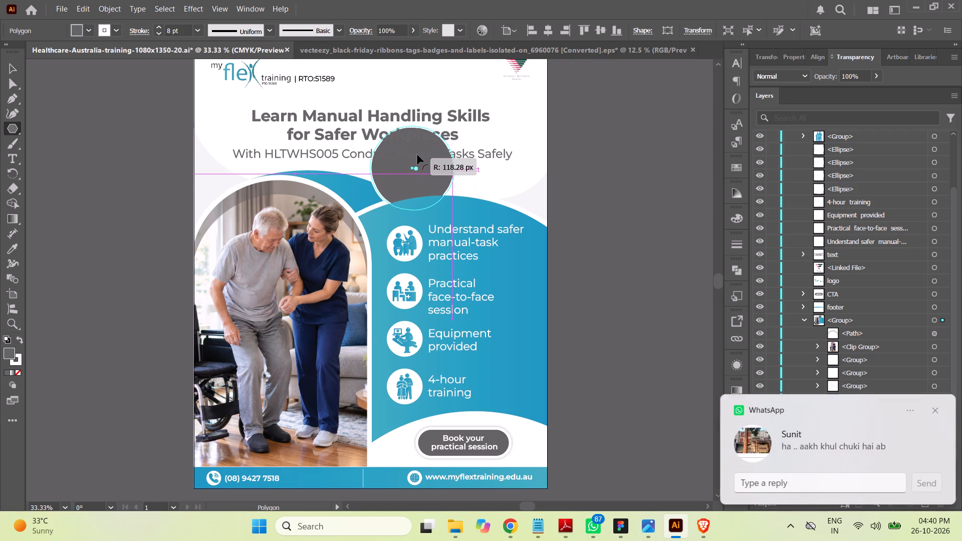
{"action": "left_click_drag", "start_coordinate": [417, 155], "coordinate": [437, 172]}
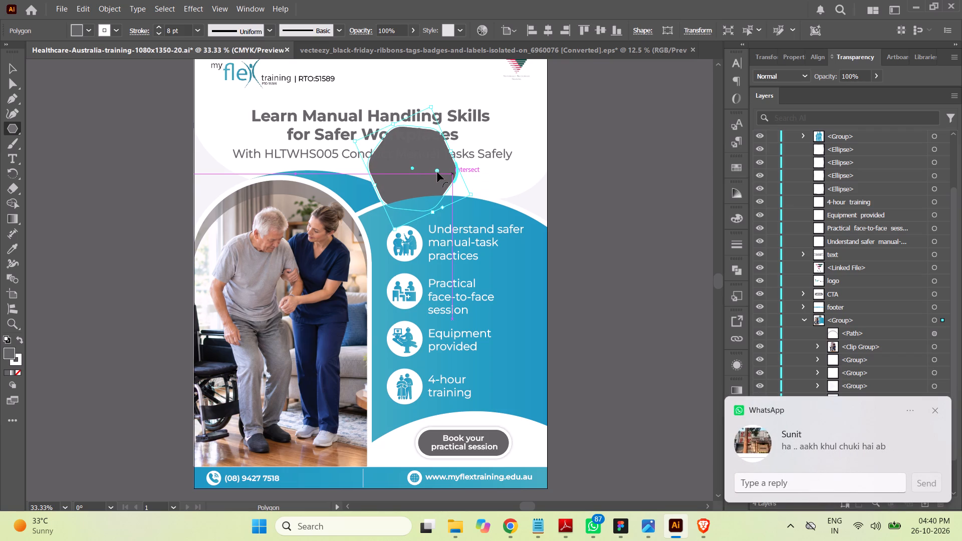
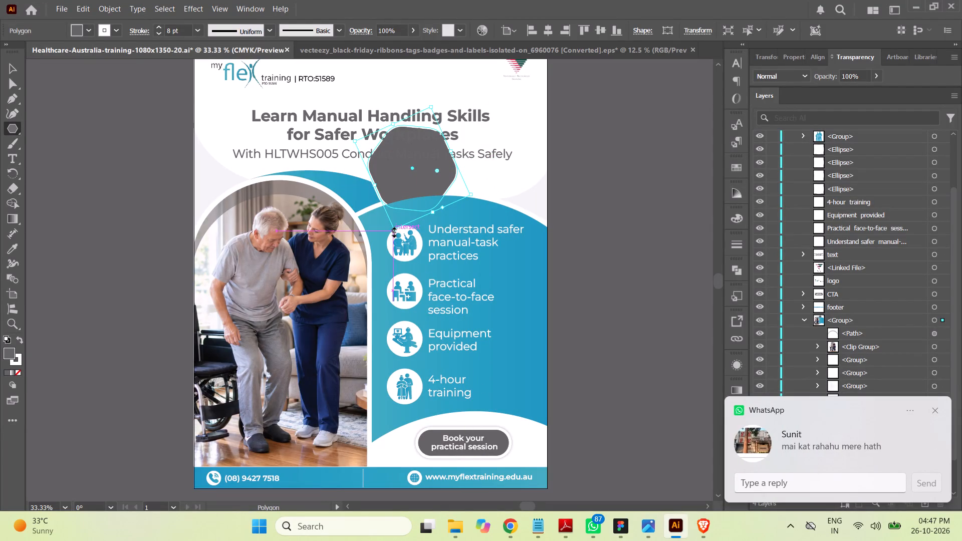
Shrink the grey hexagon proportionally to about three-fifths of its drawn size, keeping it over the heading text.
{"action": "left_click_drag", "start_coordinate": [393, 231], "coordinate": [408, 184], "text": "shift"}
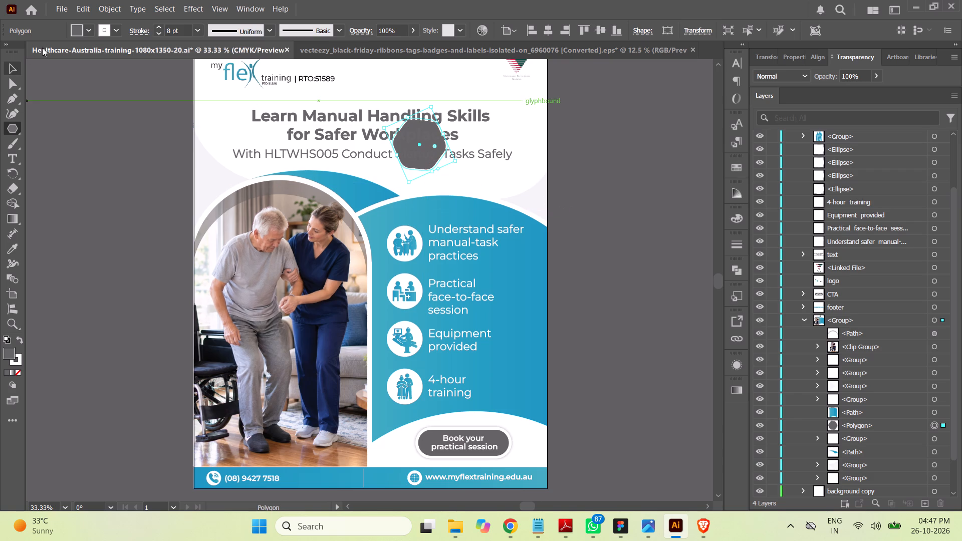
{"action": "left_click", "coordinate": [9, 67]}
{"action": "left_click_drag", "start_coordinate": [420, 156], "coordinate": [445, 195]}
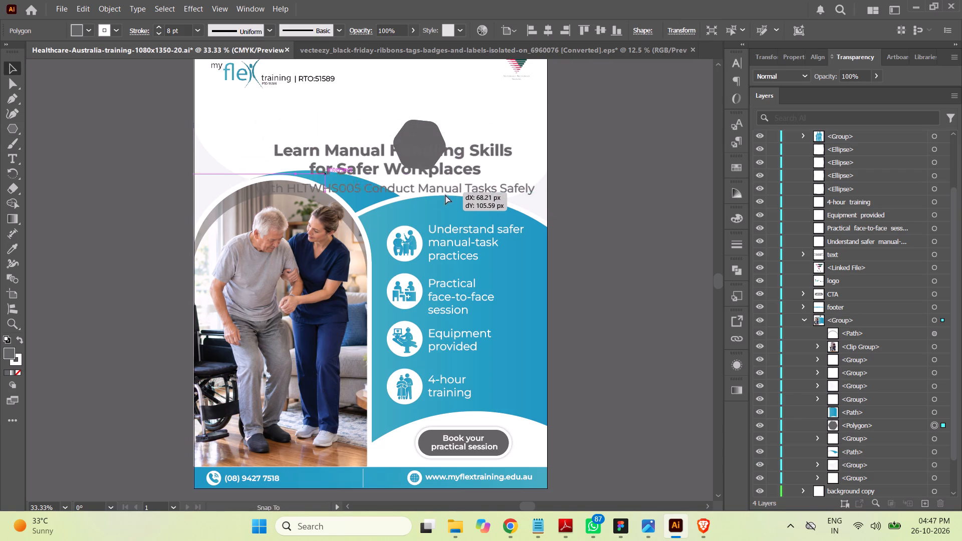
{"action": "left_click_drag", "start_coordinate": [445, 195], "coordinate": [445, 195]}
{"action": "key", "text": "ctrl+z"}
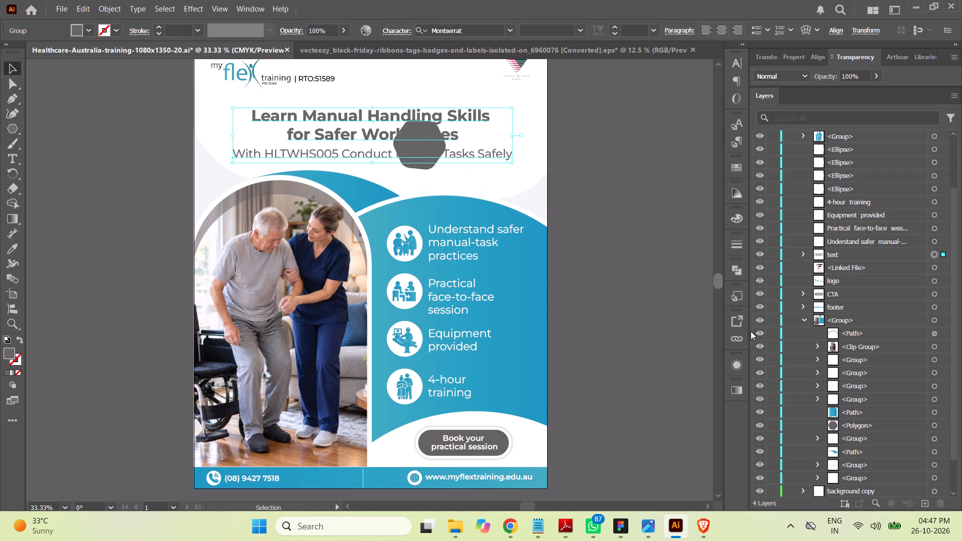
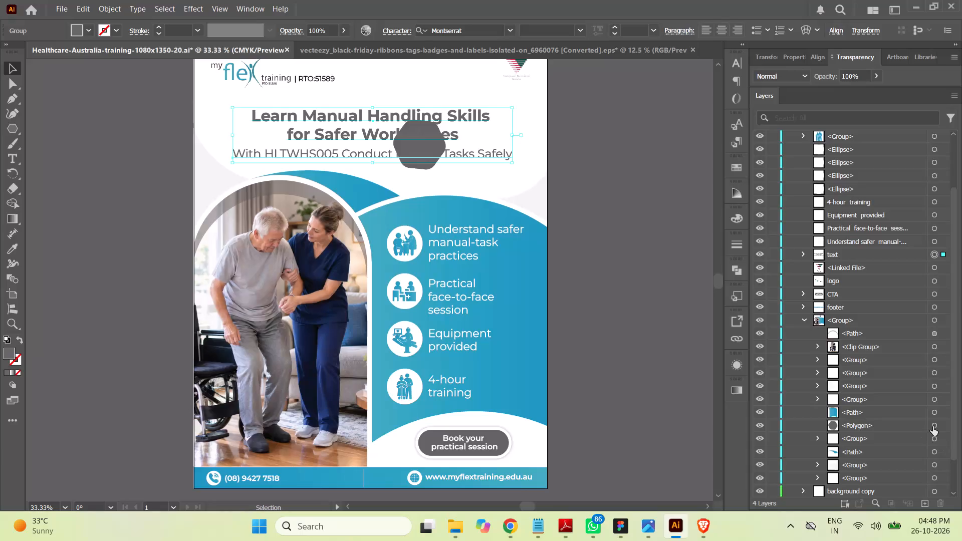
Move the grey hexagon from the heading down to the blue panel's curved top edge, leaving its lower part tucked behind the panel.
{"action": "left_click", "coordinate": [933, 426]}
{"action": "left_click_drag", "start_coordinate": [431, 167], "coordinate": [446, 209]}
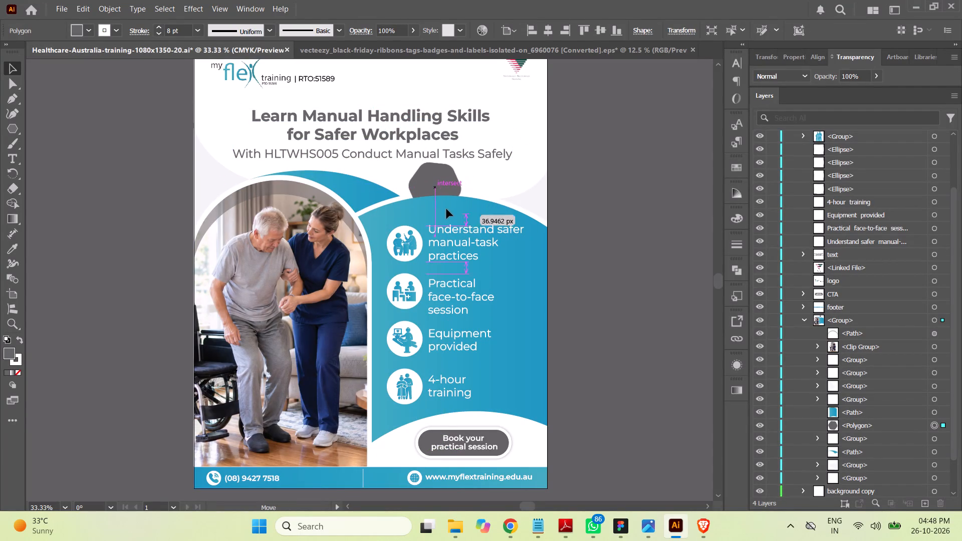
{"action": "left_click_drag", "start_coordinate": [446, 209], "coordinate": [442, 214]}
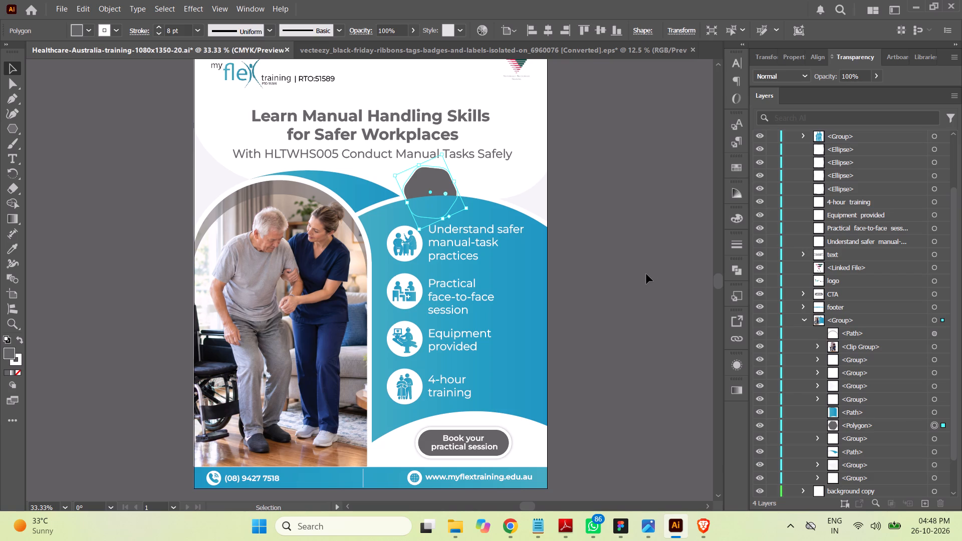
{"action": "key", "text": "ctrl+equal"}
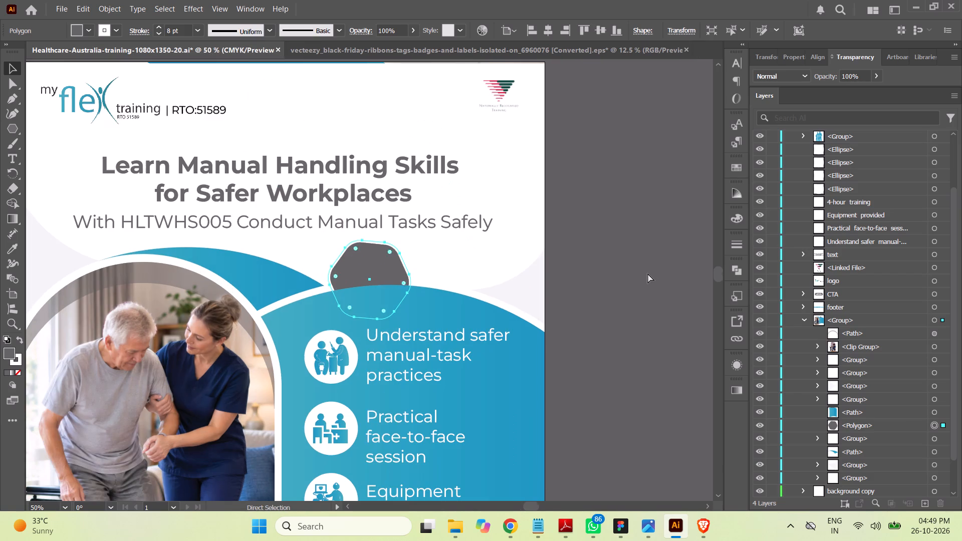
{"action": "key", "text": "ctrl+equal"}
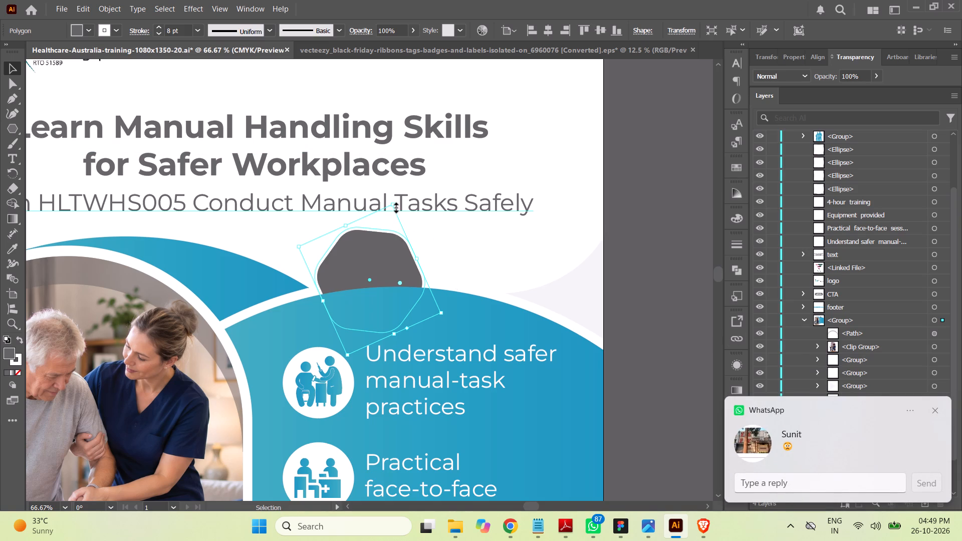
Enlarge the grey hexagon slightly and proportionally, keeping its lower part behind the blue panel.
{"action": "left_click_drag", "start_coordinate": [391, 203], "coordinate": [393, 198], "text": "shift"}
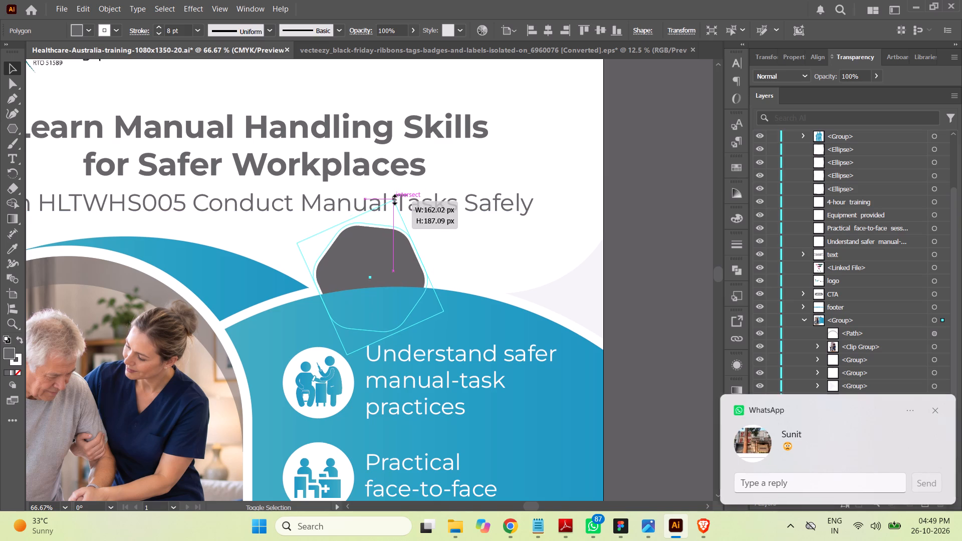
{"action": "left_click_drag", "start_coordinate": [393, 198], "coordinate": [394, 196], "text": "shift"}
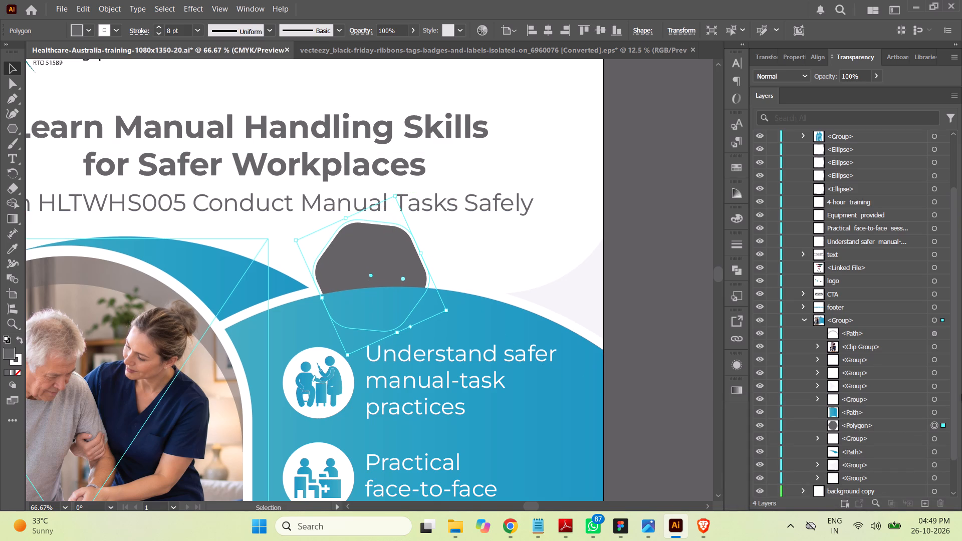
Duplicate the grey hexagon in place, keeping the copy next to the original in the stacking order below the blue panel.
{"action": "left_click", "coordinate": [887, 428]}
{"action": "left_click_drag", "start_coordinate": [884, 425], "coordinate": [906, 456]}
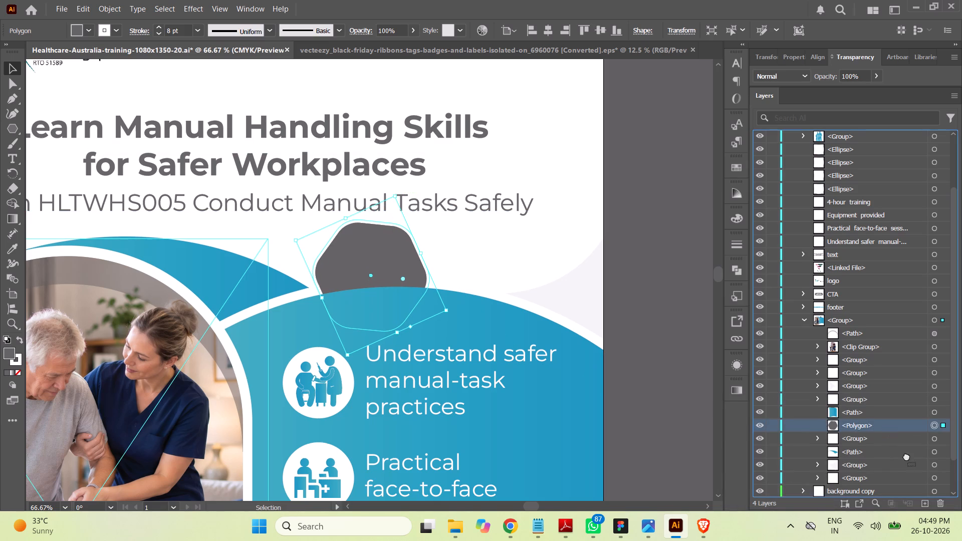
{"action": "left_click_drag", "start_coordinate": [906, 456], "coordinate": [926, 503]}
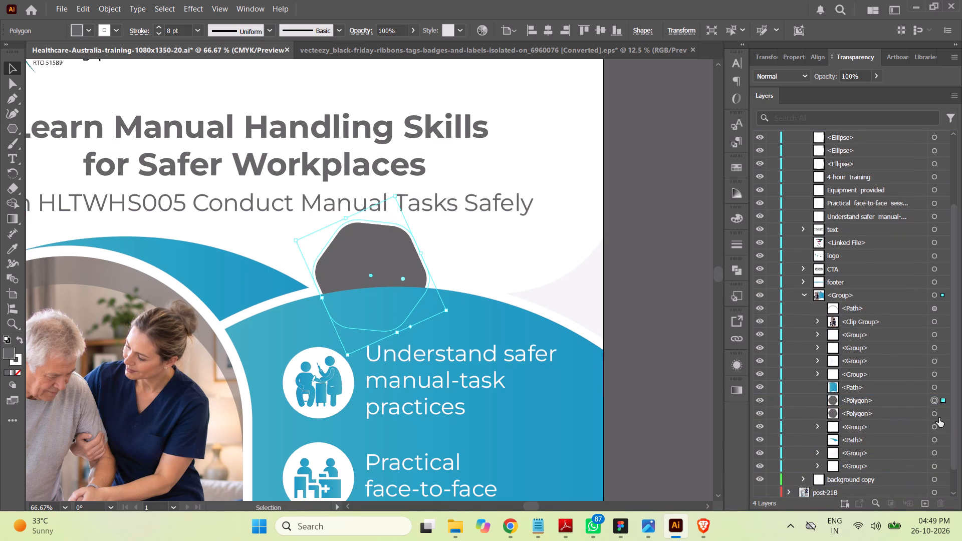
Remove the white outline from the lower of the two stacked grey hexagons by setting its stroke to None.
{"action": "left_click", "coordinate": [934, 412]}
{"action": "left_click", "coordinate": [120, 33]}
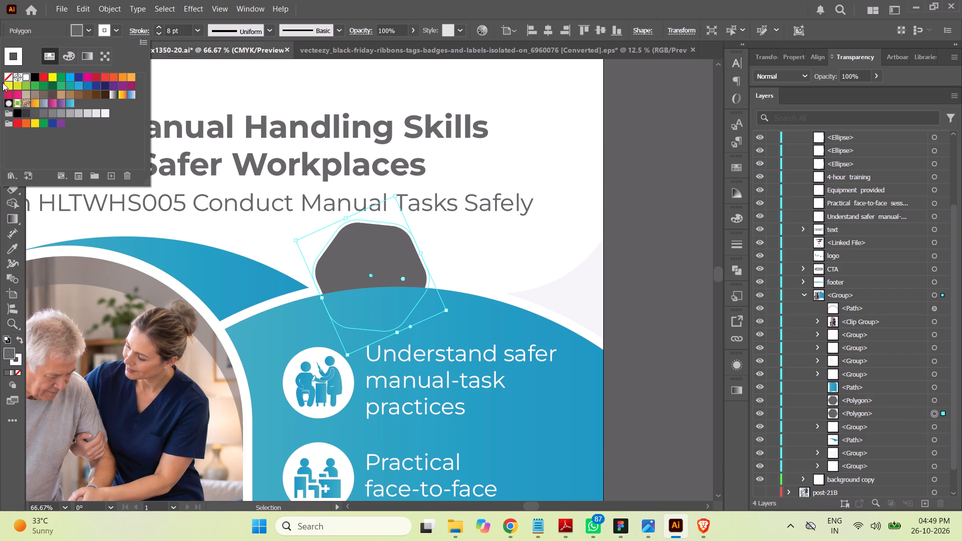
{"action": "left_click", "coordinate": [10, 78]}
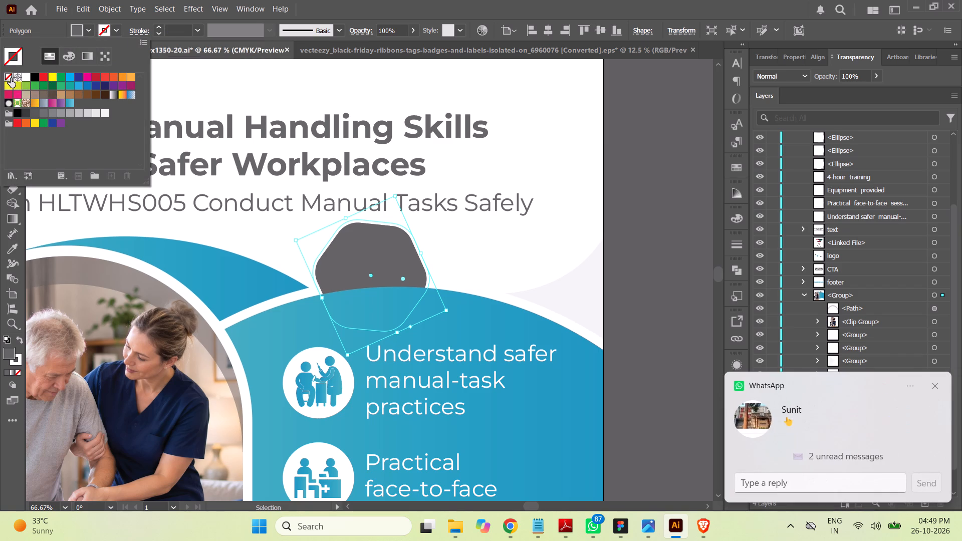
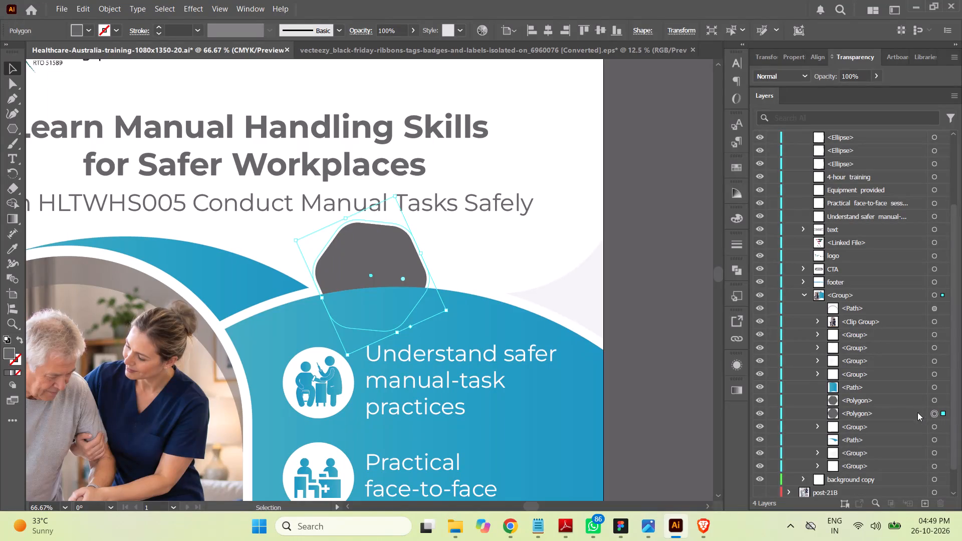
Apply a Gaussian Blur effect to the lower of the two stacked grey hexagons behind the blue panel.
{"action": "left_click", "coordinate": [884, 415]}
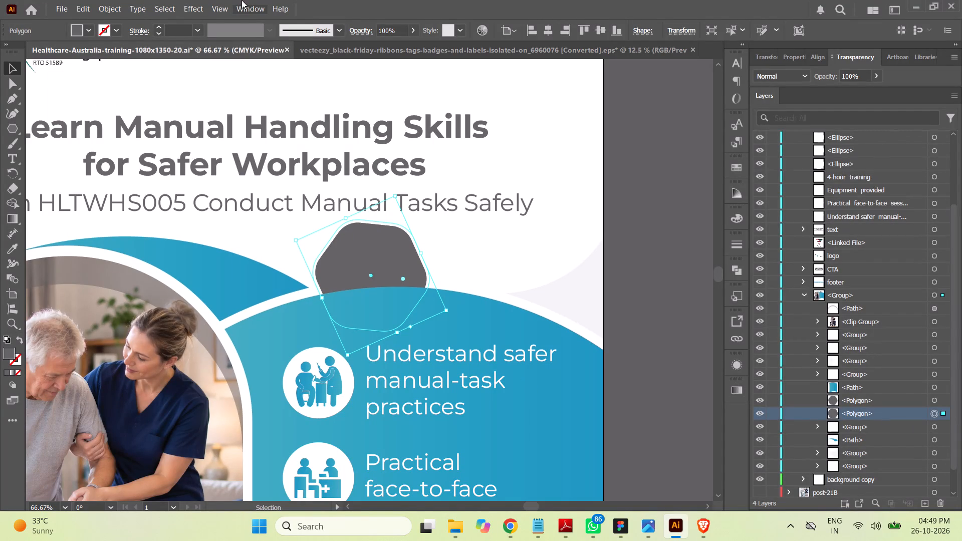
{"action": "left_click", "coordinate": [192, 12]}
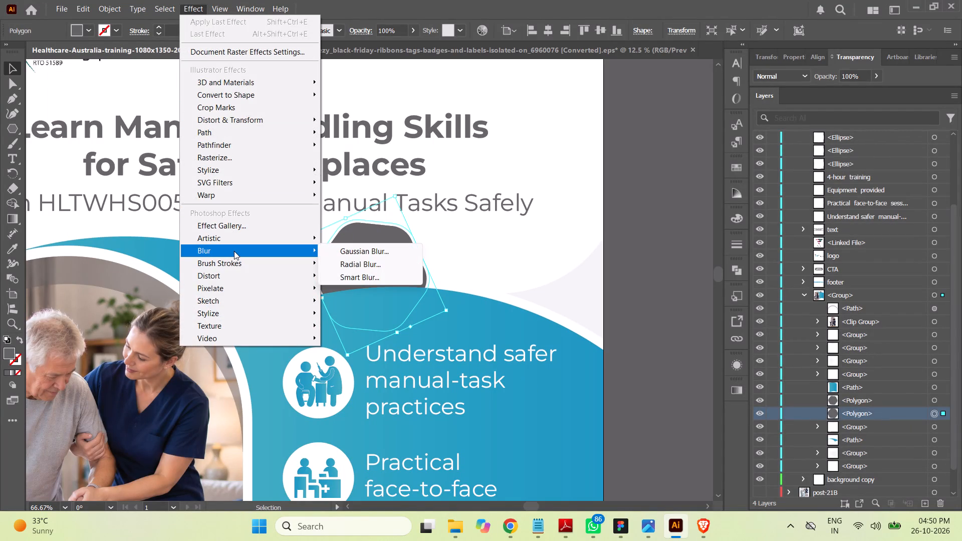
{"action": "left_click", "coordinate": [364, 250]}
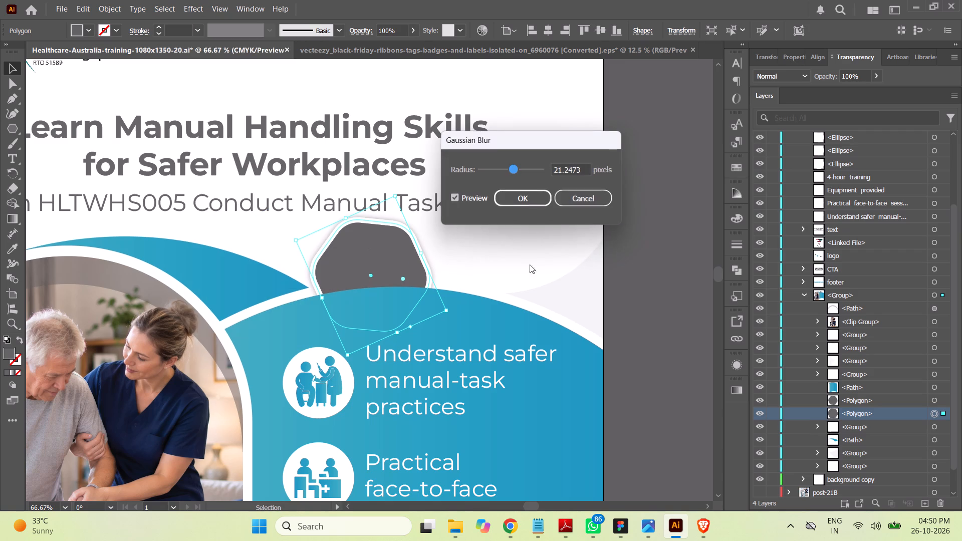
Apply a Gaussian Blur with a 21.2473 pixel radius to the rear polygon behind the grey hexagon.
{"action": "left_click", "coordinate": [526, 198]}
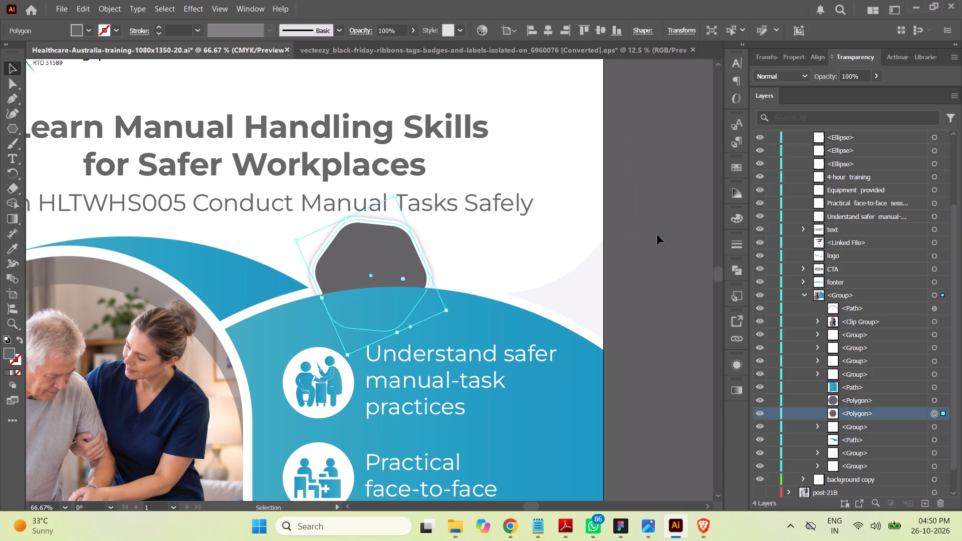
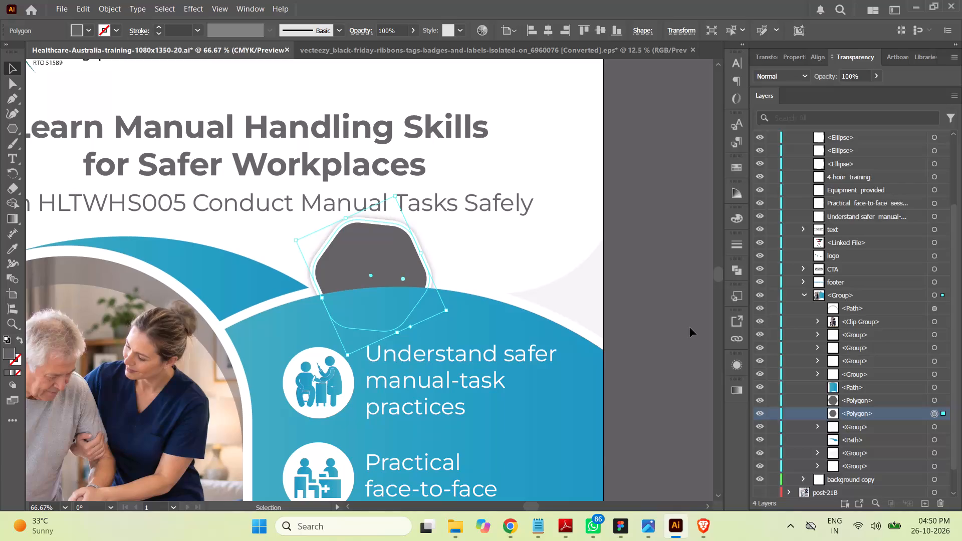
Shift the blurred polygon slightly to the right behind the grey hexagon to offset its shadow along the right edge.
{"action": "left_click", "coordinate": [8, 68]}
{"action": "key", "text": "Right"}
{"action": "key", "text": "Right"}
{"action": "key", "text": "Right"}
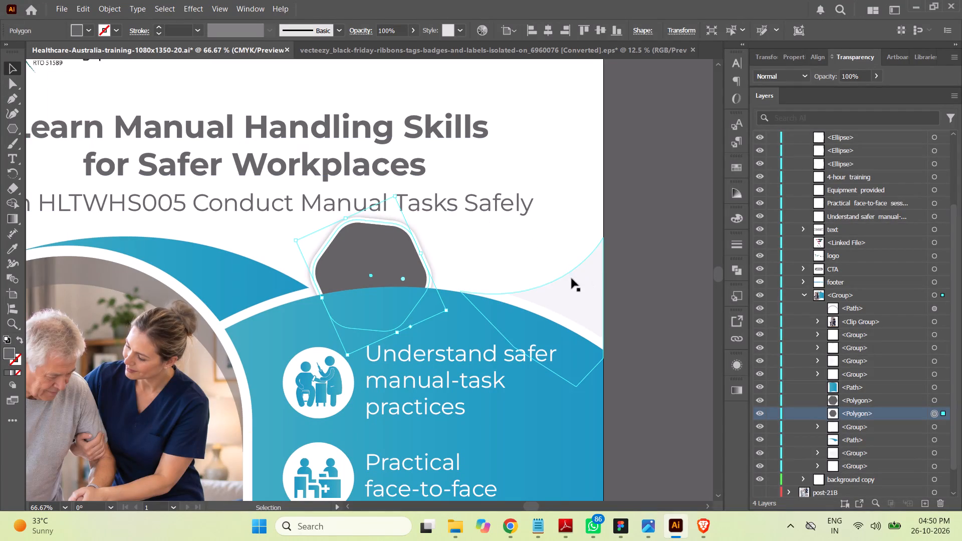
{"action": "key", "text": "ctrl+equal"}
{"action": "key", "text": "ctrl+equal"}
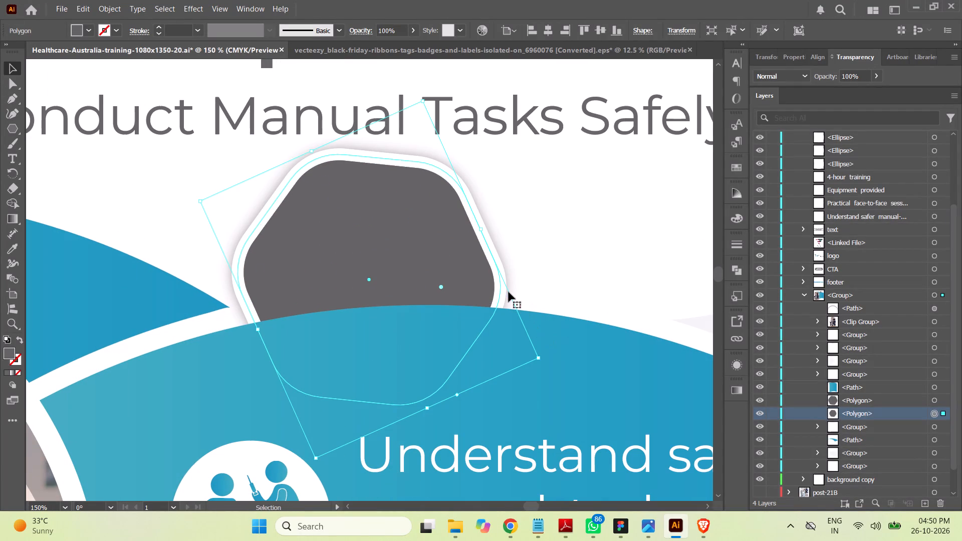
{"action": "left_click_drag", "start_coordinate": [509, 292], "coordinate": [517, 294]}
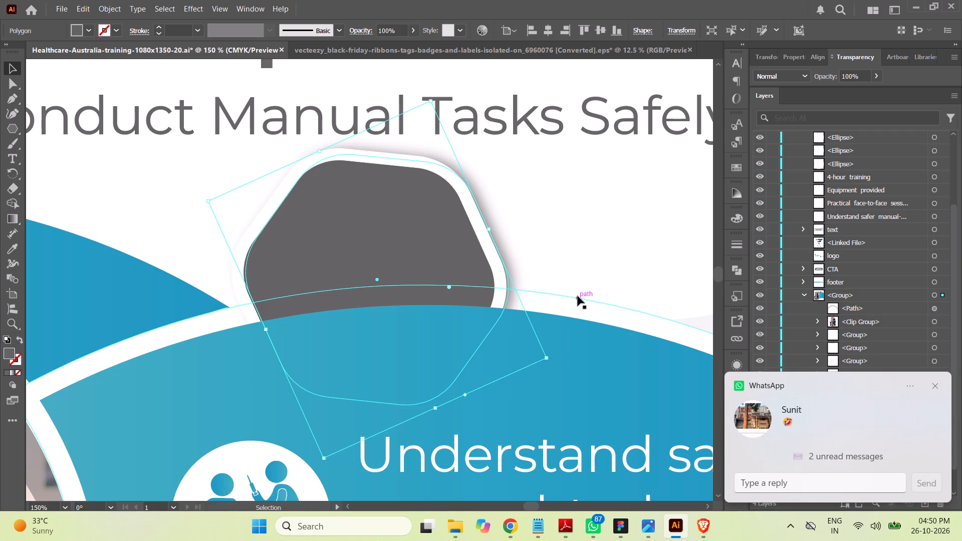
{"action": "key", "text": "ctrl+minus"}
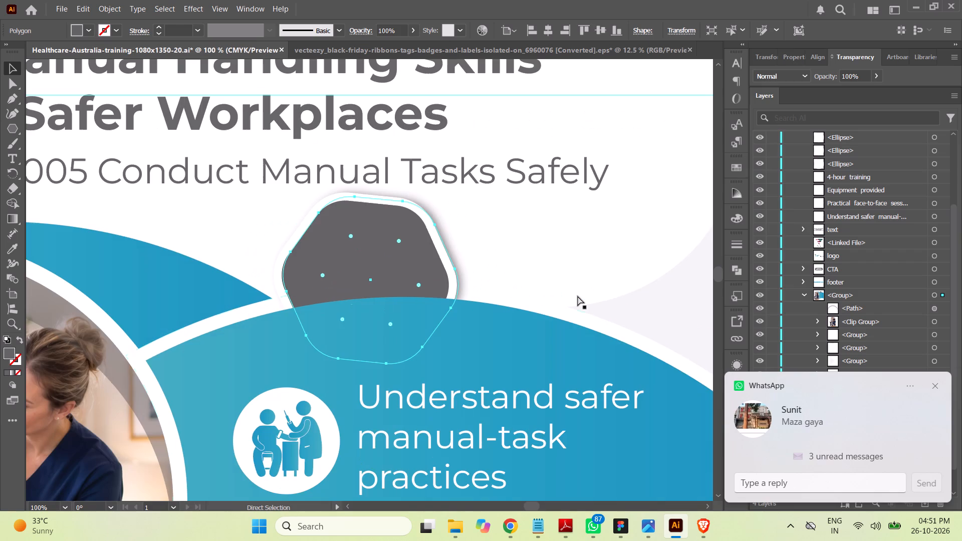
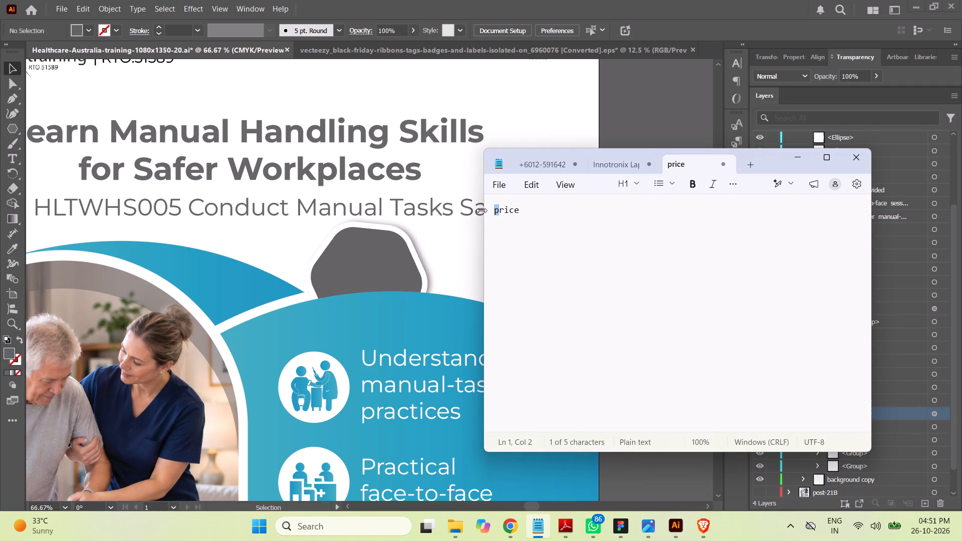
Complete the note as "Price" with "$140" on a second line, capitalised and without a space after the dollar sign, and copy both lines.
{"action": "key", "text": "shift+p"}
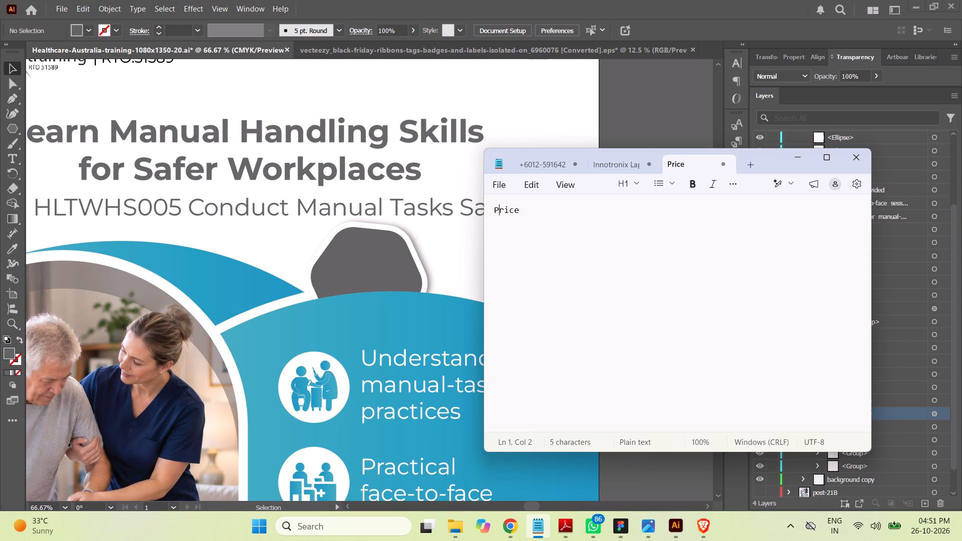
{"action": "left_click", "coordinate": [525, 212]}
{"action": "key", "text": "Return"}
{"action": "key", "text": "shift+dollar"}
{"action": "key", "text": "space"}
{"action": "type", "text": "140"}
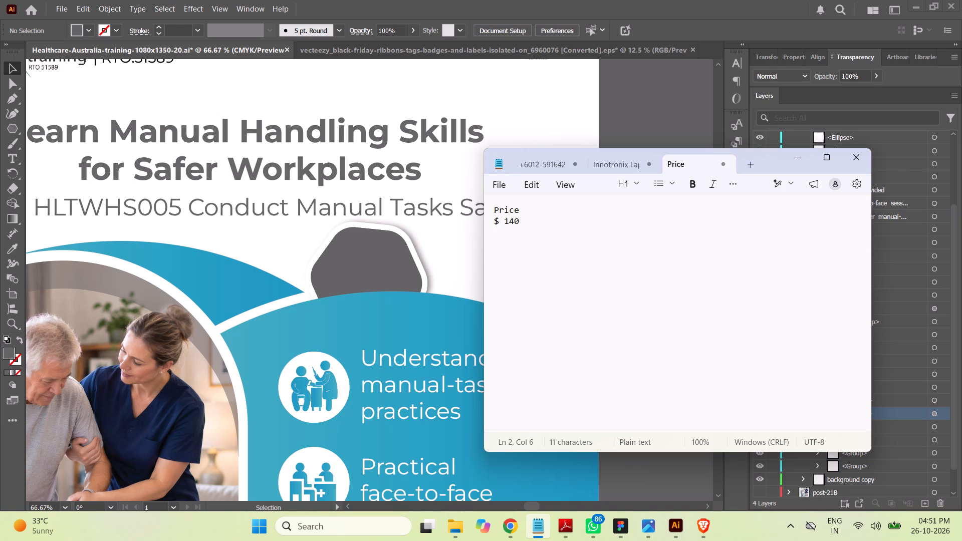
{"action": "left_click", "coordinate": [504, 220]}
{"action": "key", "text": "BackSpace"}
{"action": "left_click_drag", "start_coordinate": [517, 226], "coordinate": [486, 209]}
{"action": "key", "text": "ctrl+c"}
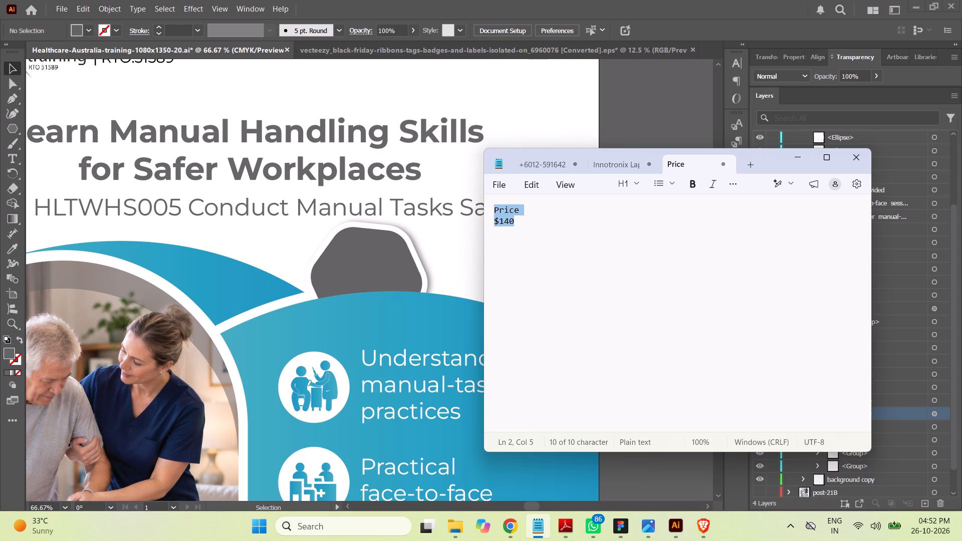
In Illustrator, paste the copied price as new point text beside the artboard and scale it up to about 34 pt.
{"action": "left_click", "coordinate": [11, 66]}
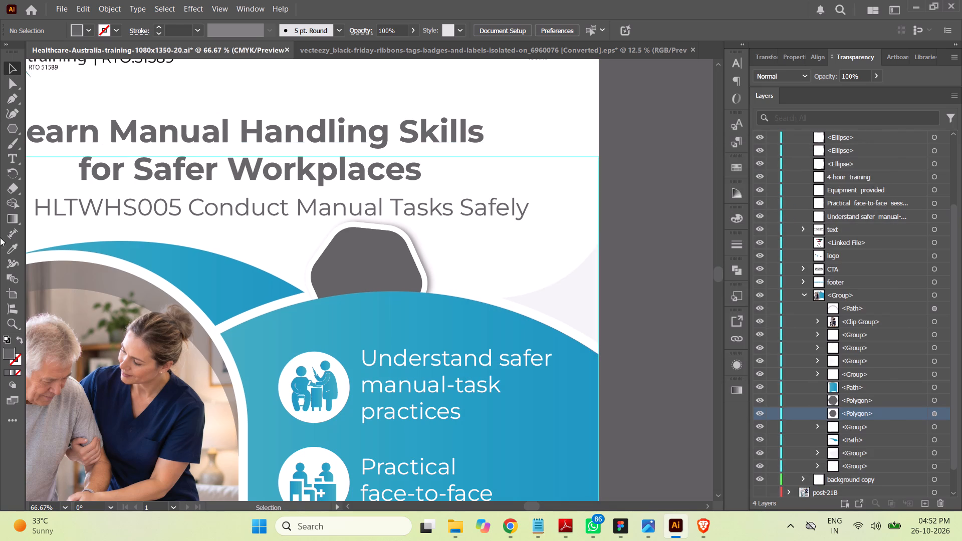
{"action": "left_click", "coordinate": [11, 156]}
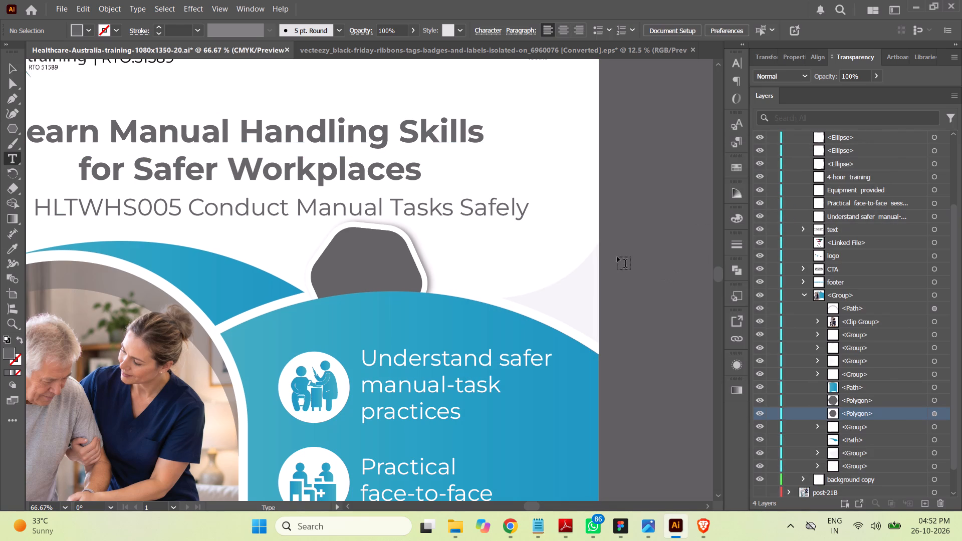
{"action": "left_click", "coordinate": [623, 255]}
{"action": "key", "text": "ctrl+v"}
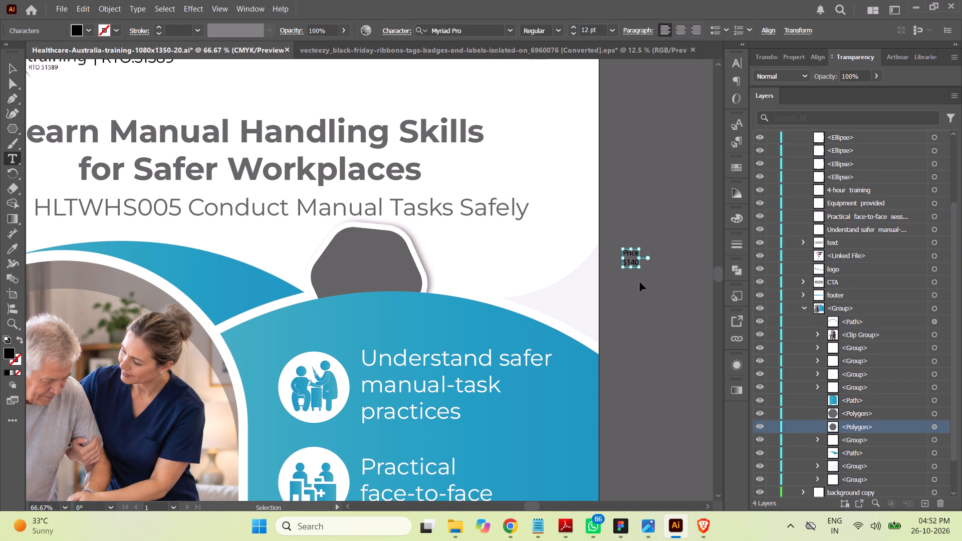
{"action": "left_click", "coordinate": [9, 65]}
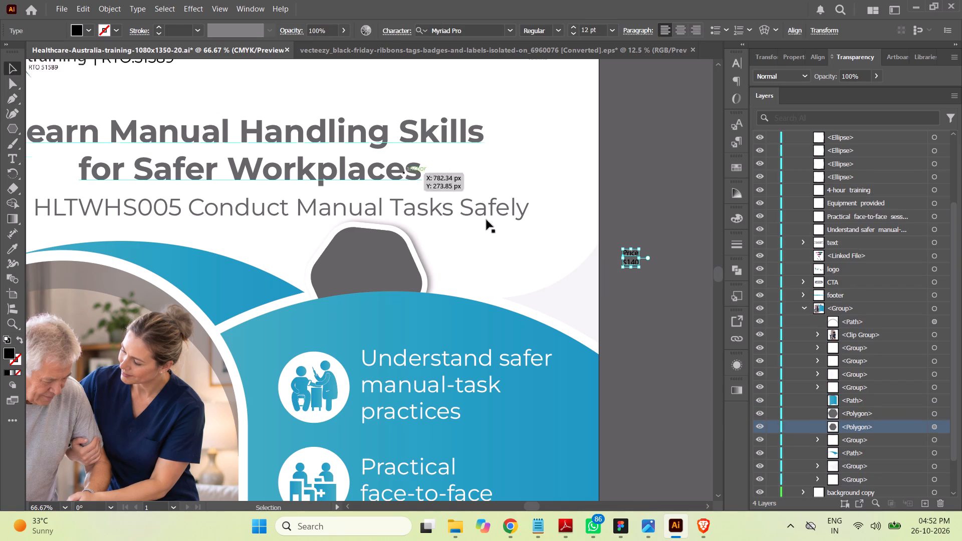
{"action": "left_click_drag", "start_coordinate": [639, 266], "coordinate": [675, 301], "text": "shift"}
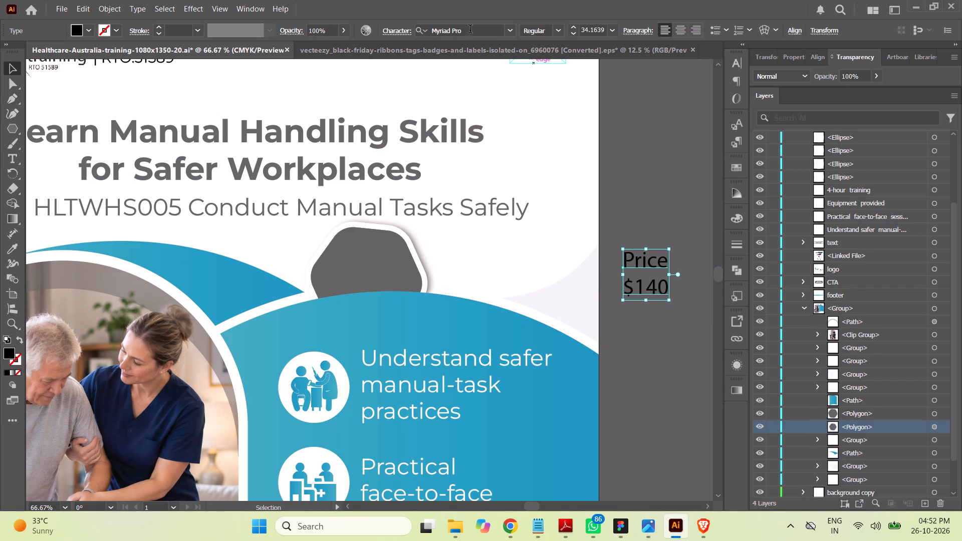
Set the price text's font to Montserrat Bold.
{"action": "left_click", "coordinate": [474, 34]}
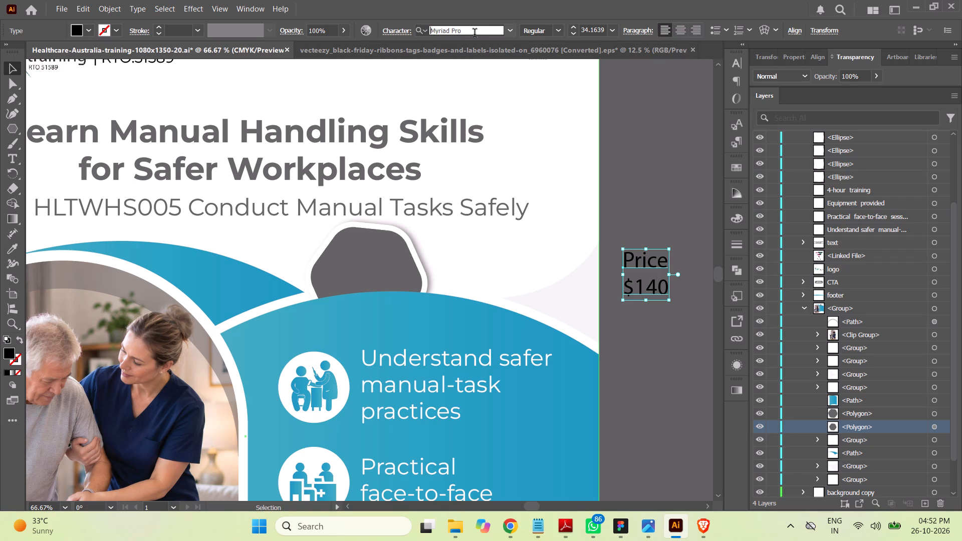
{"action": "type", "text": "mon"}
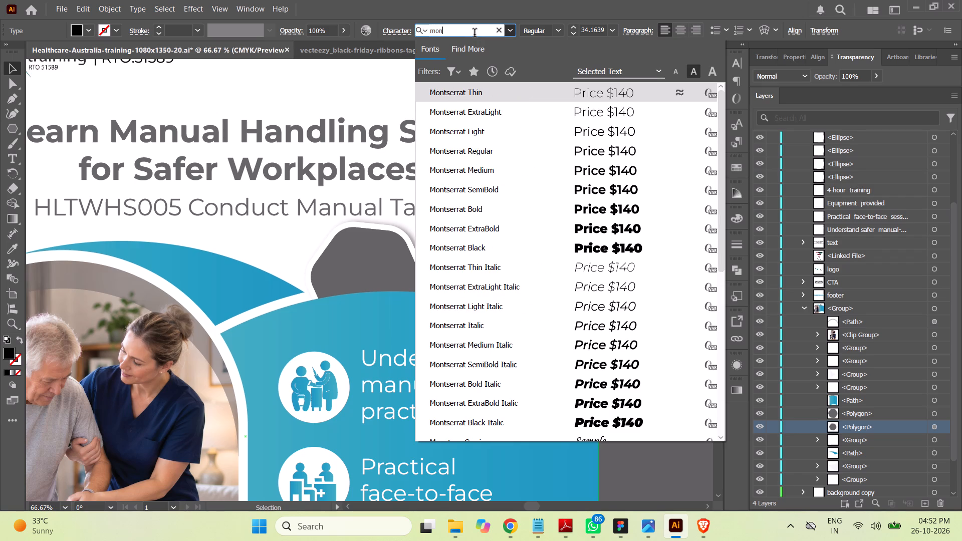
{"action": "left_click", "coordinate": [582, 205]}
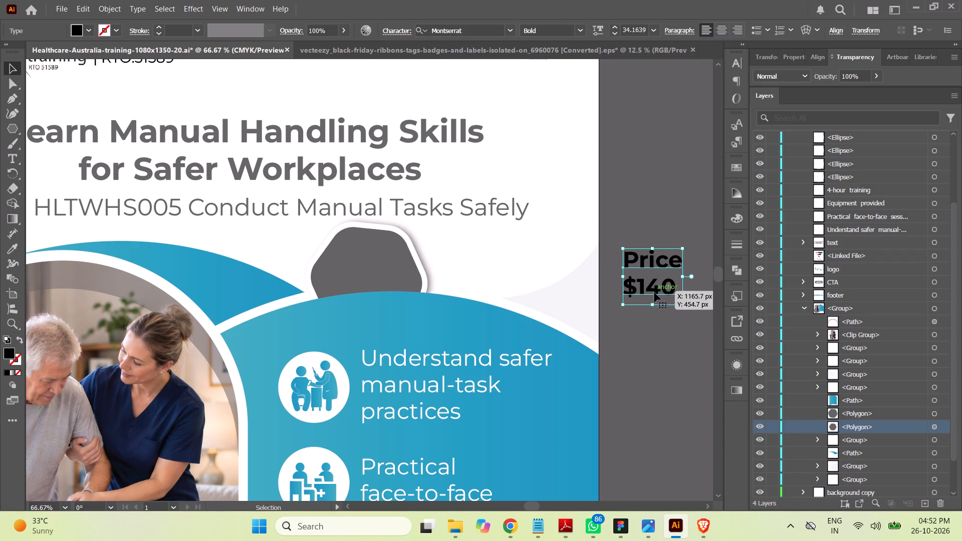
Move the price text onto the grey hexagonal badge, centre-align its two lines and reposition it in the middle of the badge.
{"action": "left_click_drag", "start_coordinate": [654, 292], "coordinate": [371, 283]}
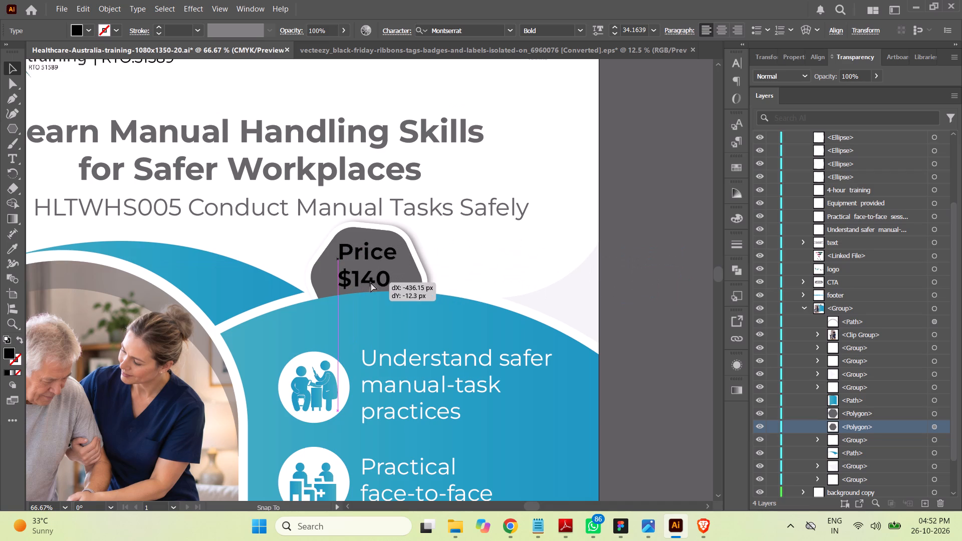
{"action": "left_click_drag", "start_coordinate": [371, 283], "coordinate": [374, 280]}
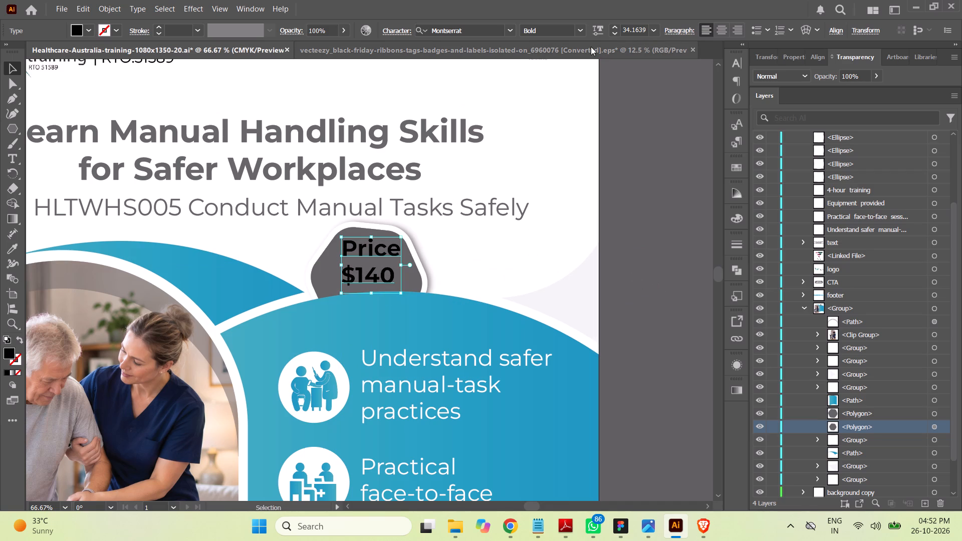
{"action": "left_click", "coordinate": [723, 32]}
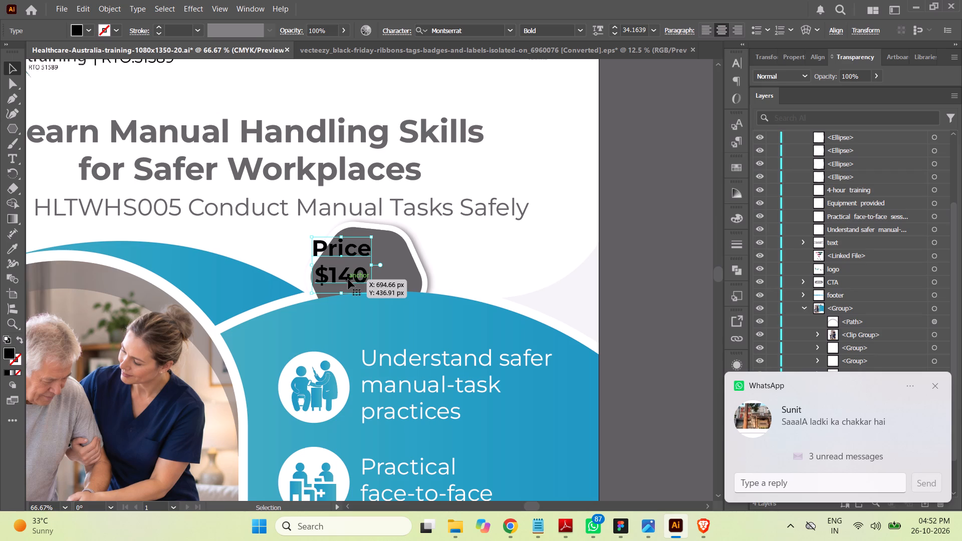
{"action": "left_click_drag", "start_coordinate": [348, 277], "coordinate": [373, 278]}
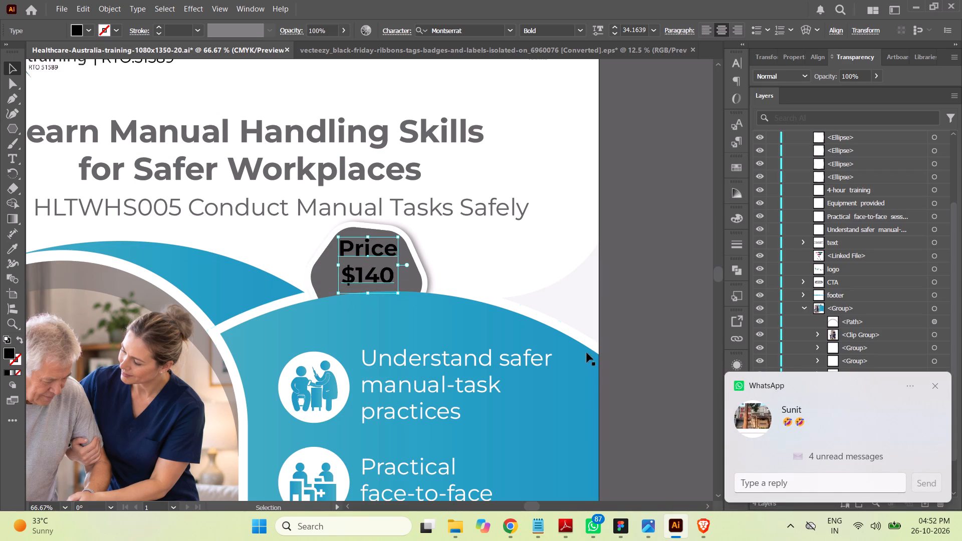
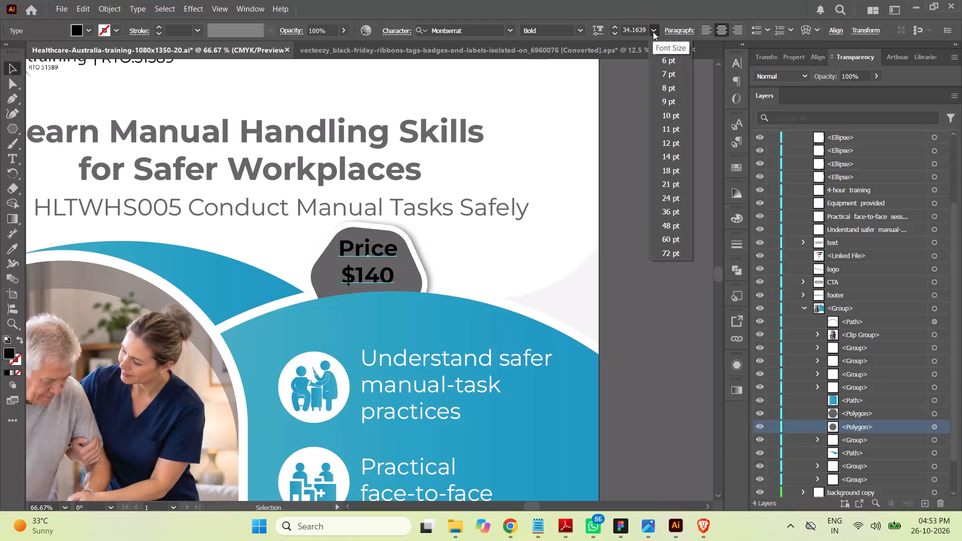
Set the badge's price text to 36 pt with 35 pt leading.
{"action": "left_click", "coordinate": [674, 212]}
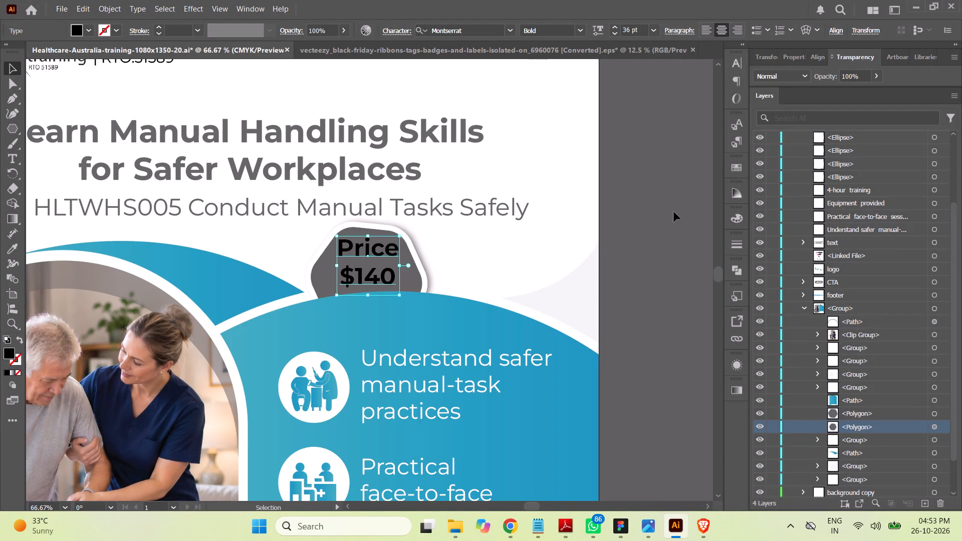
{"action": "left_click", "coordinate": [738, 59]}
{"action": "left_click", "coordinate": [699, 114]}
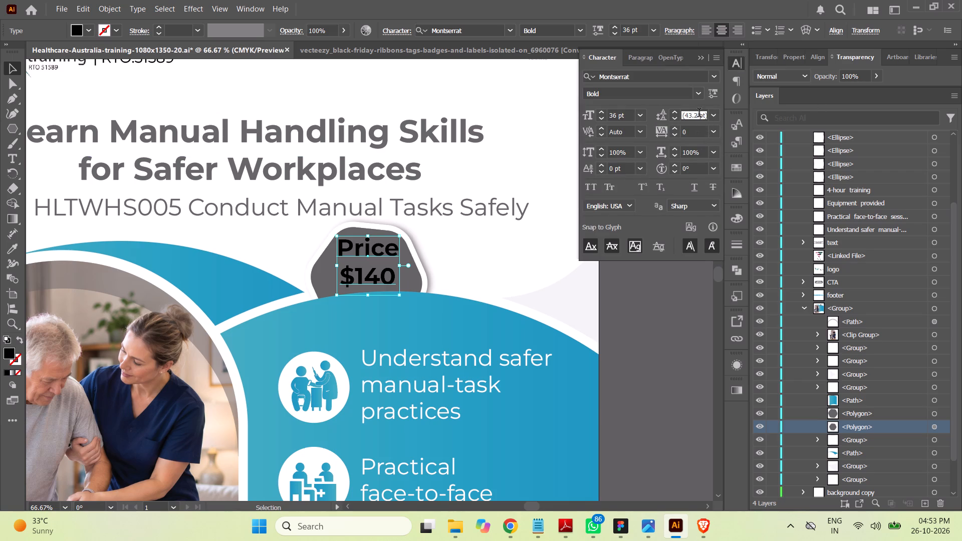
{"action": "key", "text": "Down"}
{"action": "key", "text": "Down"}
{"action": "key", "text": "Down"}
{"action": "key", "text": "Down"}
{"action": "key", "text": "Down"}
{"action": "key", "text": "Down"}
{"action": "key", "text": "Down"}
{"action": "key", "text": "Down"}
{"action": "key", "text": "Down"}
{"action": "key", "text": "Down"}
{"action": "key", "text": "Down"}
{"action": "key", "text": "Down"}
{"action": "key", "text": "Down"}
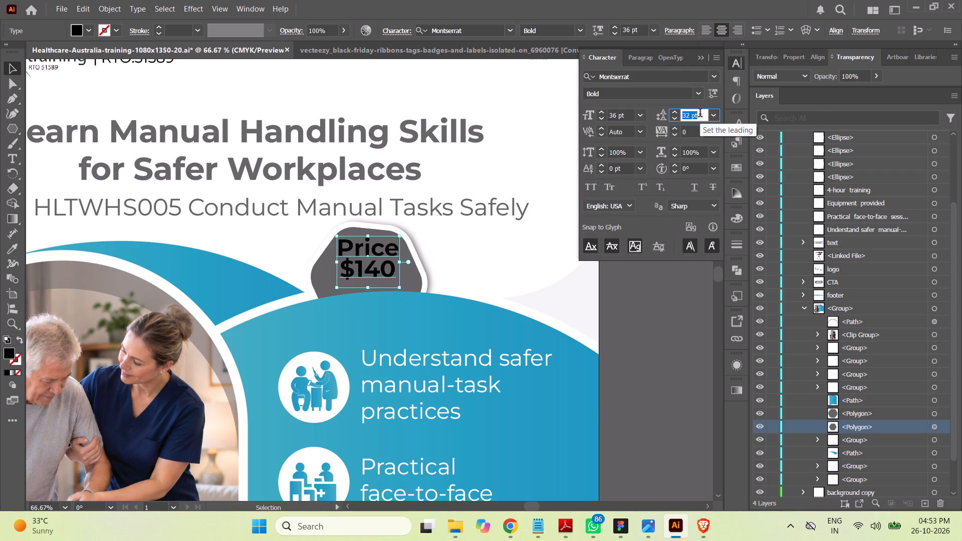
{"action": "key", "text": "Up"}
{"action": "key", "text": "Up"}
{"action": "key", "text": "Up"}
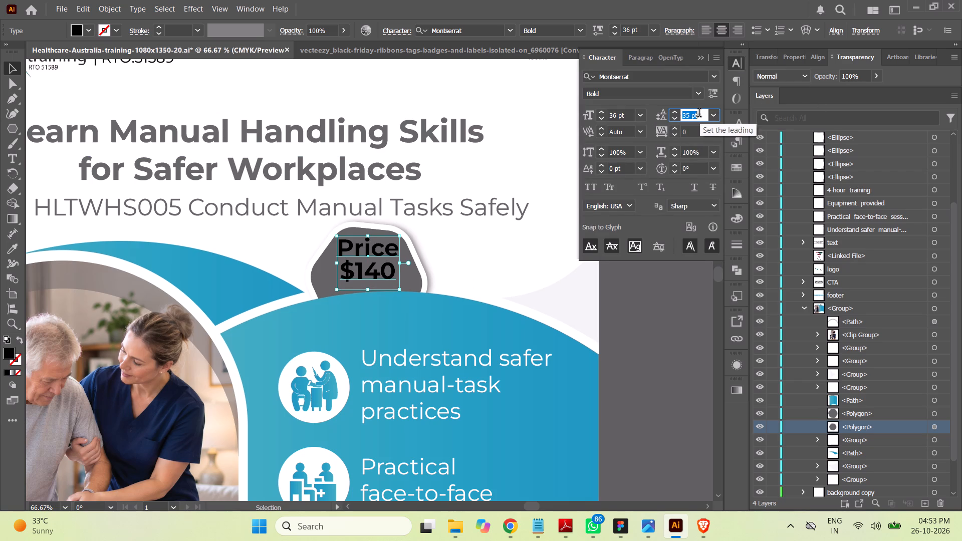
{"action": "left_click", "coordinate": [672, 296]}
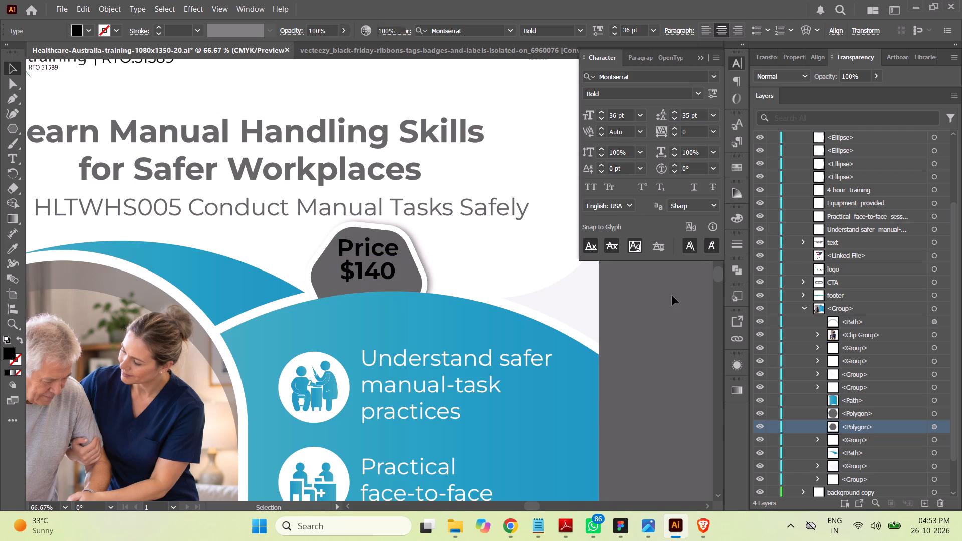
Change only the word "Price" on the badge to the Montserrat Light weight.
{"action": "left_click", "coordinate": [11, 160]}
{"action": "left_click_drag", "start_coordinate": [339, 247], "coordinate": [416, 250]}
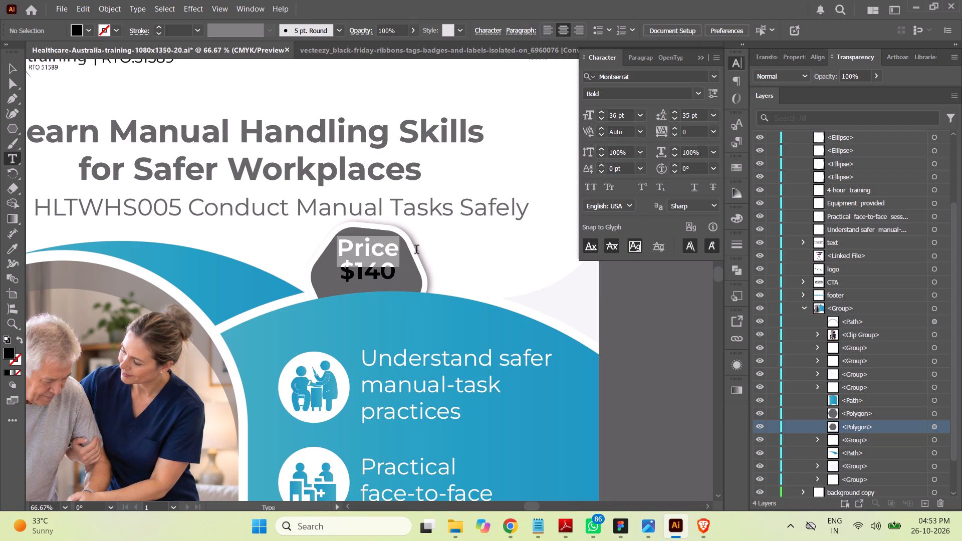
{"action": "left_click_drag", "start_coordinate": [416, 250], "coordinate": [417, 250]}
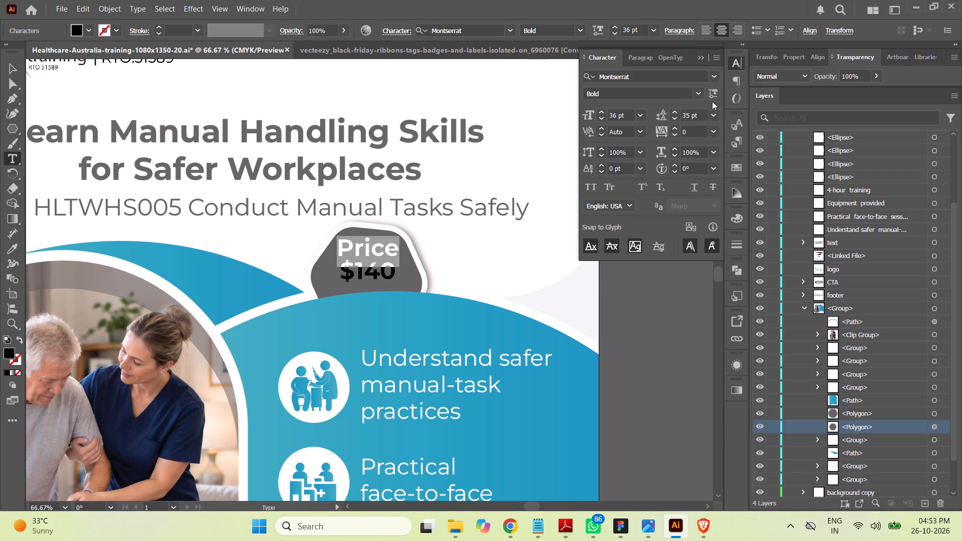
{"action": "left_click", "coordinate": [698, 95]}
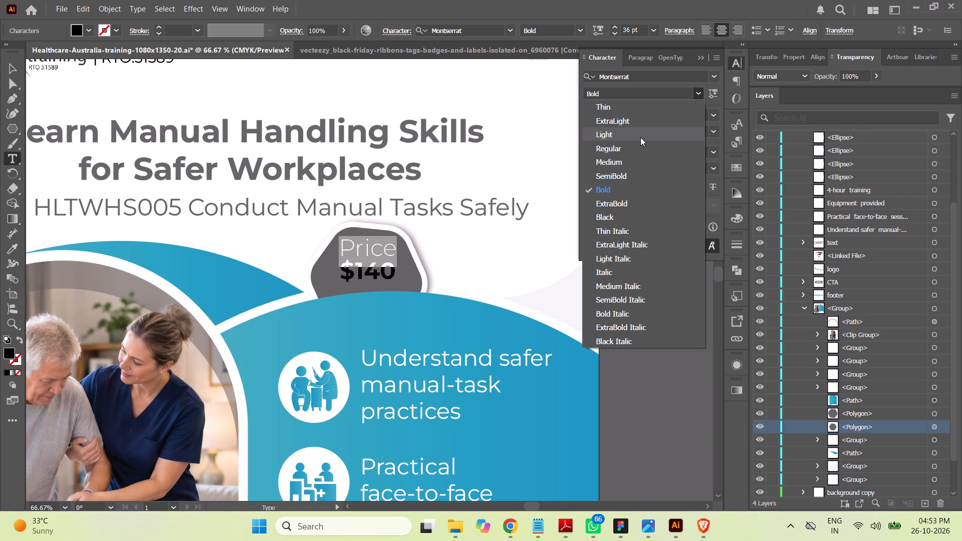
{"action": "left_click", "coordinate": [640, 137]}
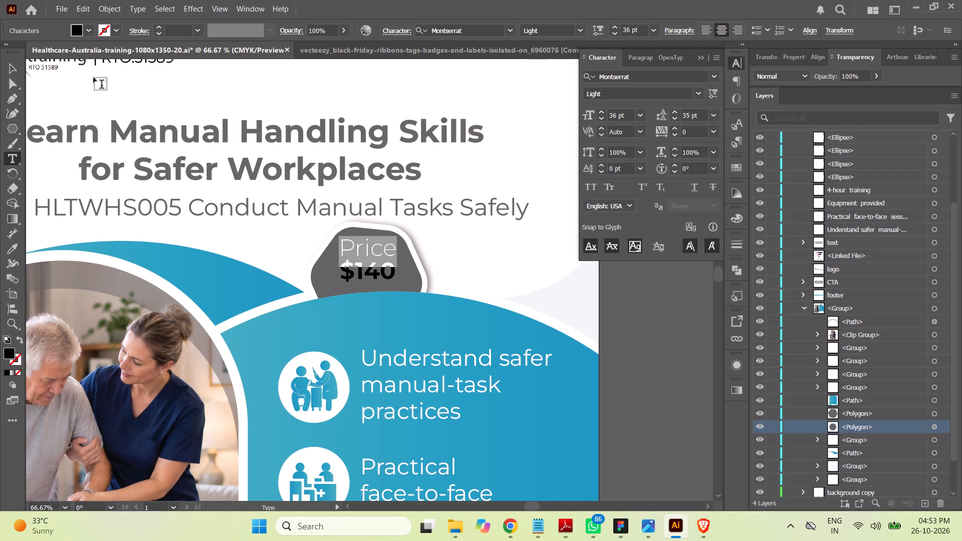
{"action": "left_click", "coordinate": [8, 67]}
{"action": "left_click", "coordinate": [670, 329]}
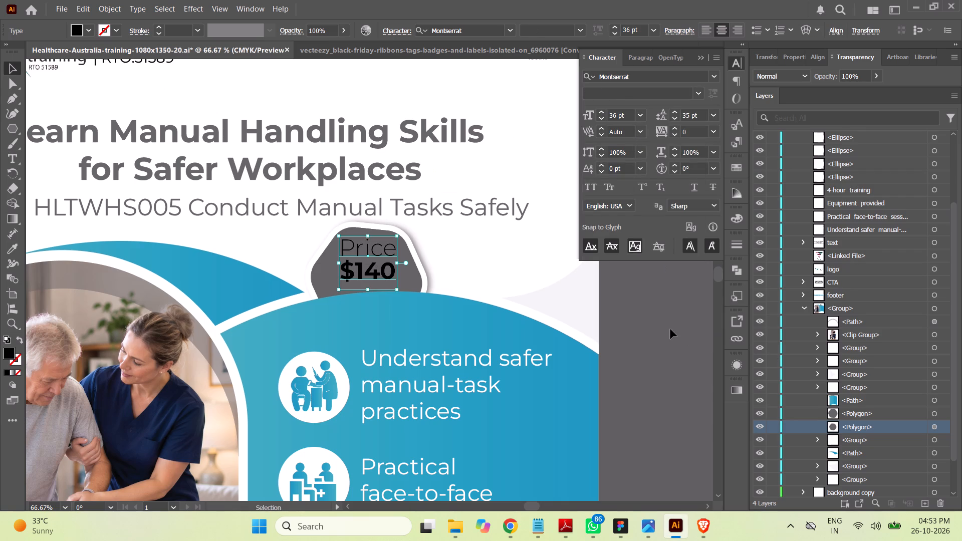
{"action": "left_click", "coordinate": [702, 60]}
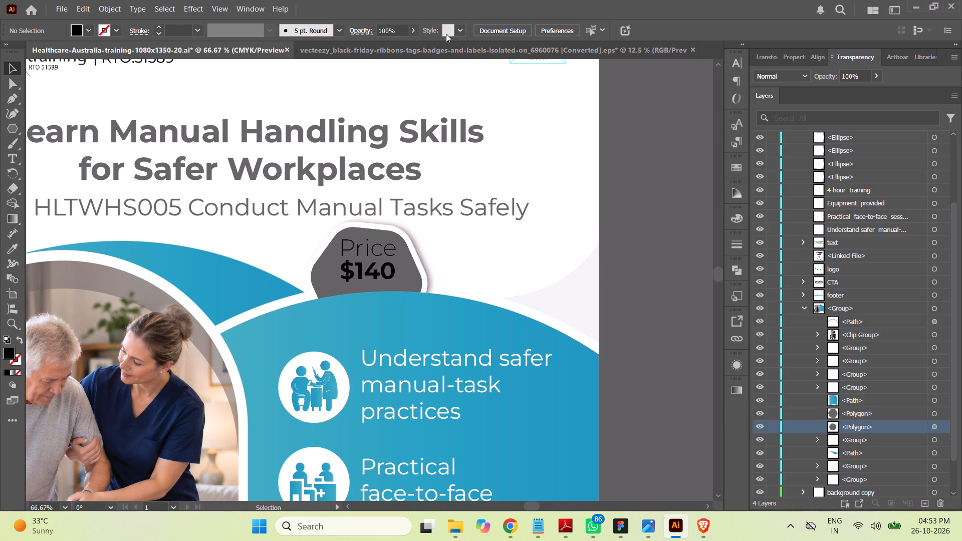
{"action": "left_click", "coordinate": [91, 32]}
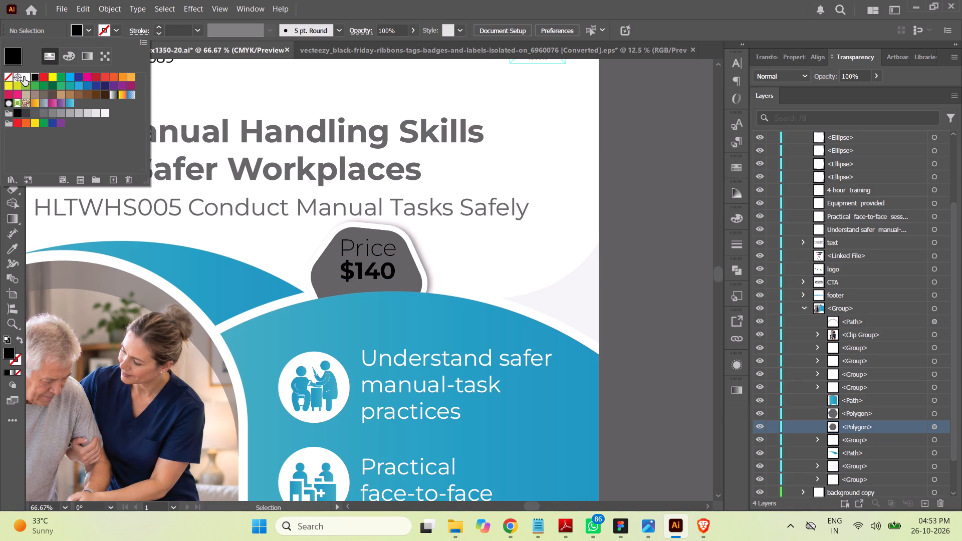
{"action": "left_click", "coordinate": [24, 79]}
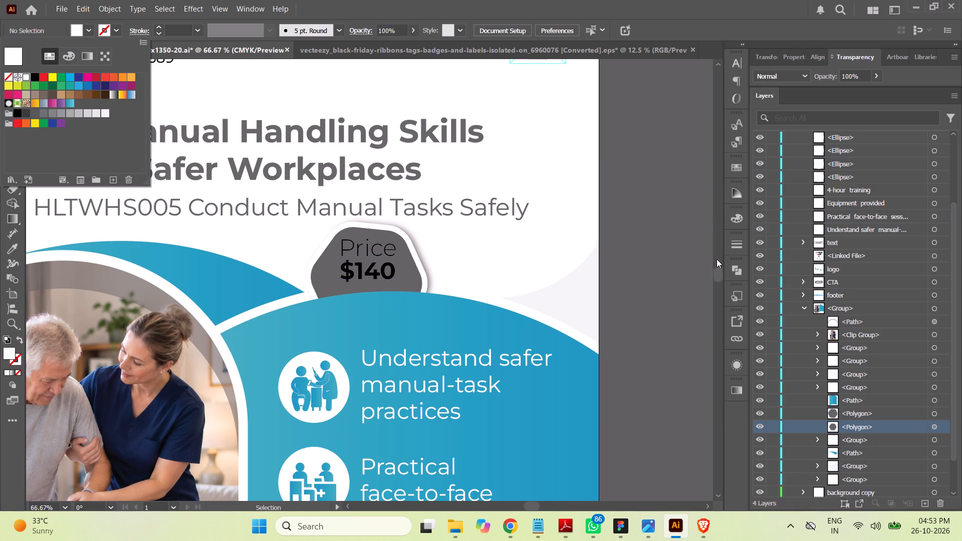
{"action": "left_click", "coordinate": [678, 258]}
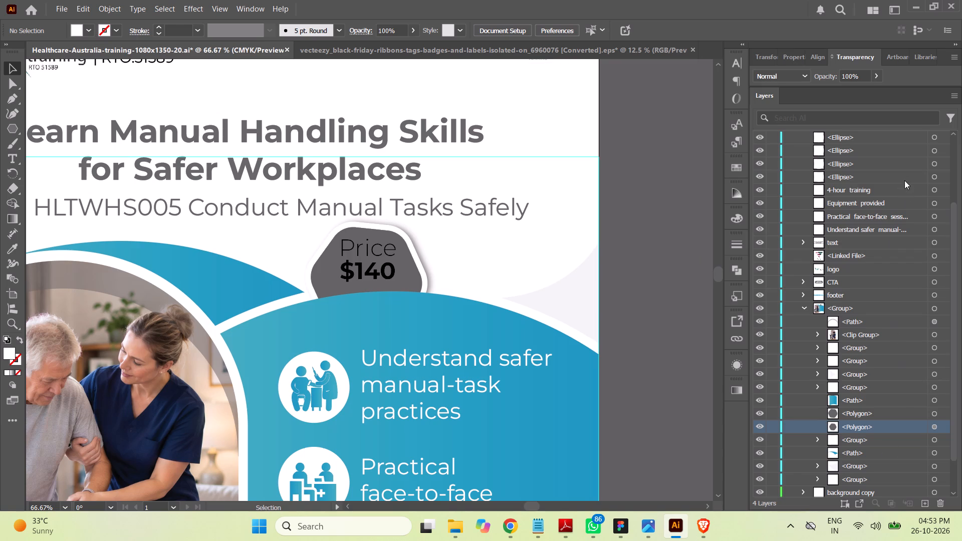
Select the price text object at the top of the Post-22 layer and fill it with white.
{"action": "left_click_drag", "start_coordinate": [953, 336], "coordinate": [953, 207]}
{"action": "left_click", "coordinate": [869, 151]}
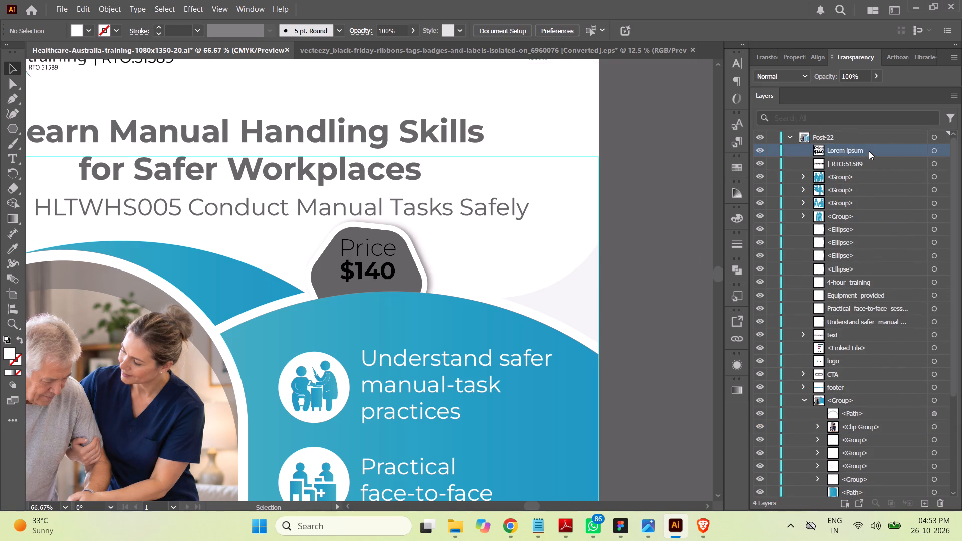
{"action": "left_click", "coordinate": [933, 152]}
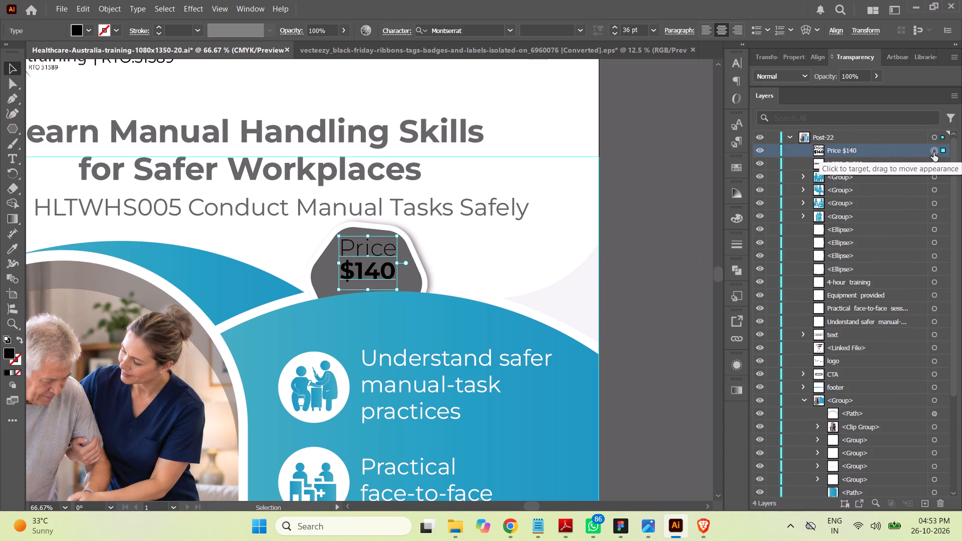
{"action": "left_click", "coordinate": [79, 31]}
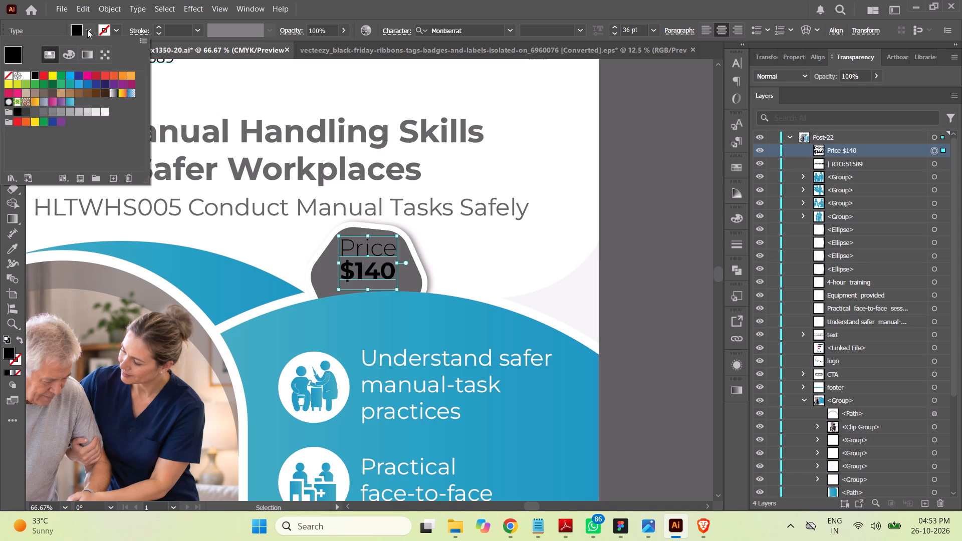
{"action": "left_click", "coordinate": [28, 77]}
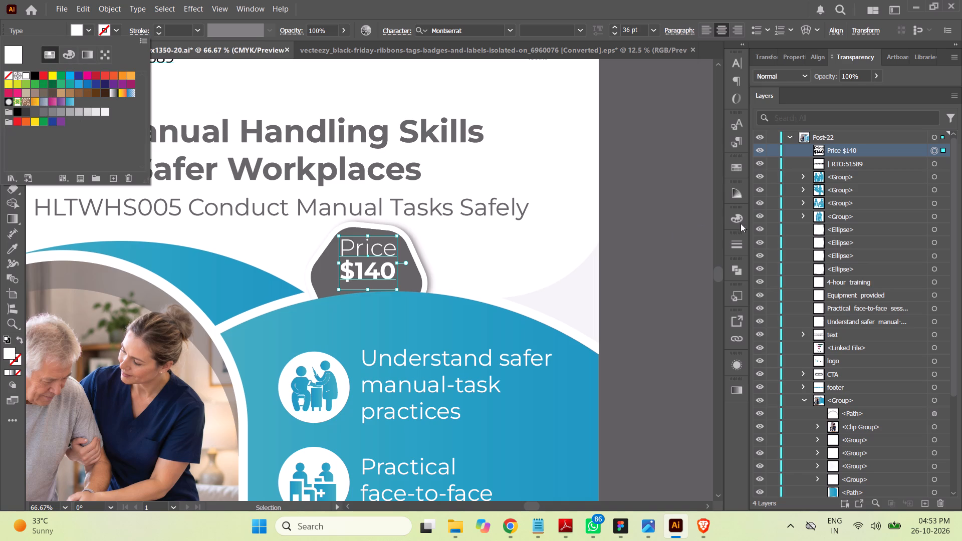
Move the price text into the main artwork group, stacked directly below the blue panel path and above the badge polygons.
{"action": "left_click_drag", "start_coordinate": [868, 150], "coordinate": [863, 464]}
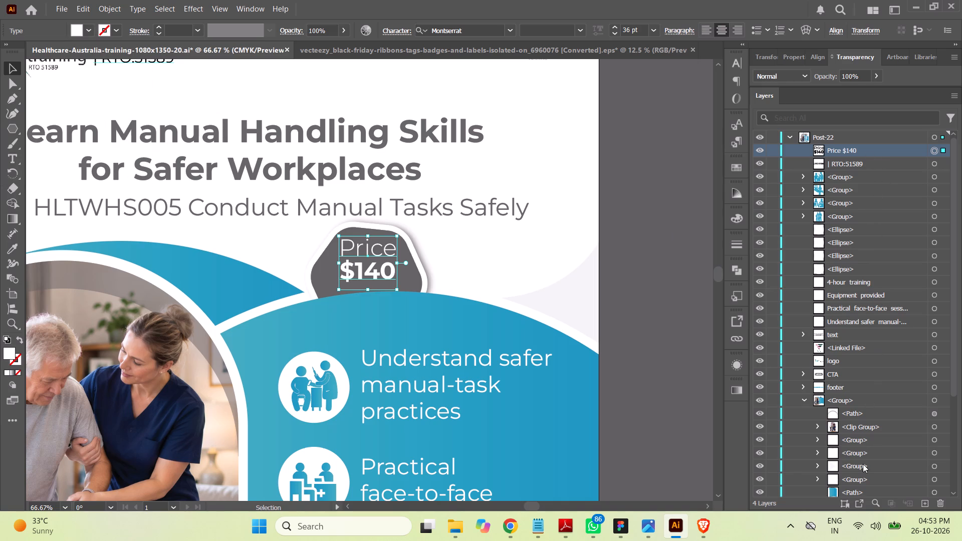
{"action": "left_click_drag", "start_coordinate": [863, 464], "coordinate": [865, 489]}
{"action": "left_click_drag", "start_coordinate": [867, 152], "coordinate": [861, 467]}
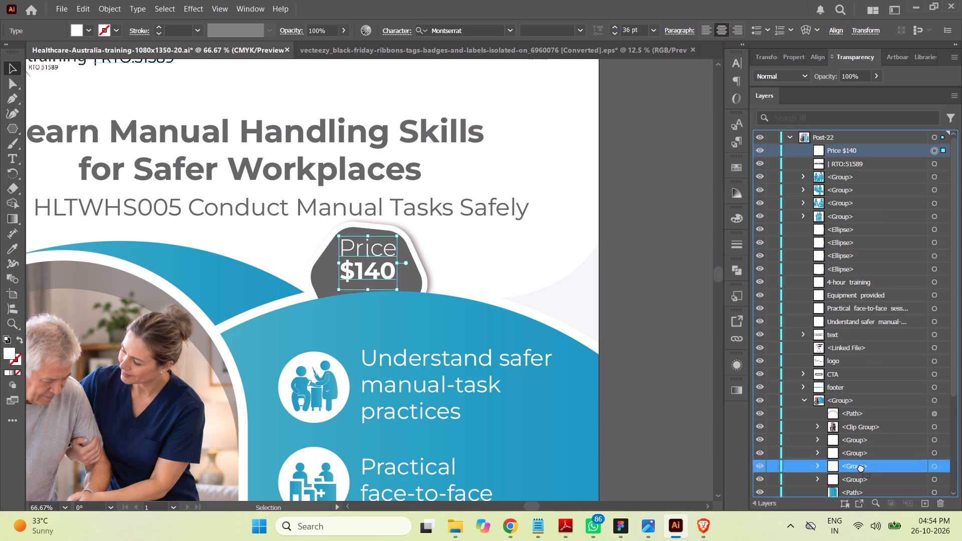
{"action": "left_click_drag", "start_coordinate": [861, 467], "coordinate": [865, 488]}
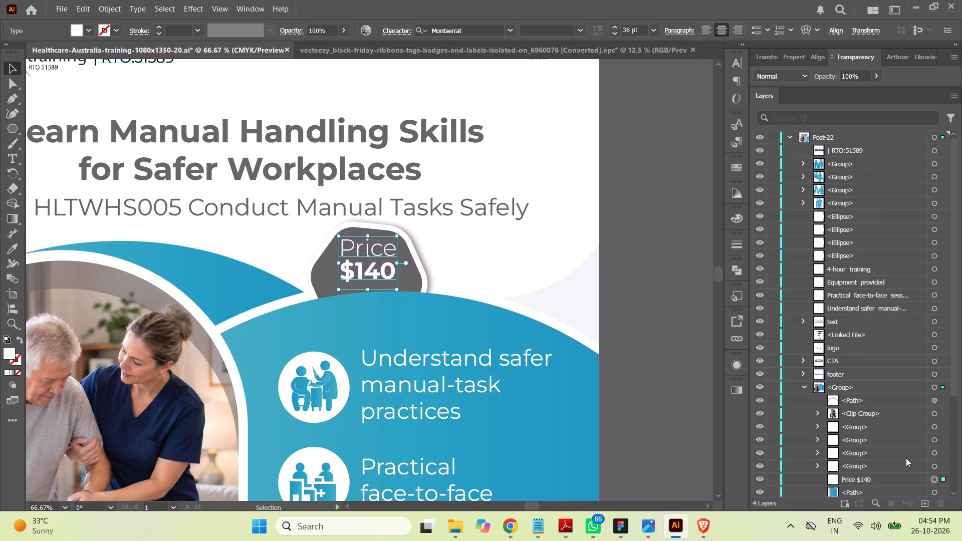
{"action": "scroll", "coordinate": [662, 263], "scroll_direction": "up", "scroll_amount": 4}
{"action": "scroll", "coordinate": [672, 257], "scroll_direction": "down", "scroll_amount": 1}
{"action": "scroll", "coordinate": [673, 257], "scroll_direction": "up", "scroll_amount": 5}
{"action": "scroll", "coordinate": [674, 256], "scroll_direction": "down", "scroll_amount": 1}
{"action": "scroll", "coordinate": [676, 255], "scroll_direction": "up", "scroll_amount": 2}
{"action": "scroll", "coordinate": [675, 255], "scroll_direction": "down", "scroll_amount": 2}
{"action": "scroll", "coordinate": [675, 255], "scroll_direction": "up", "scroll_amount": 1}
{"action": "scroll", "coordinate": [675, 255], "scroll_direction": "down", "scroll_amount": 5}
{"action": "scroll", "coordinate": [626, 277], "scroll_direction": "up", "scroll_amount": 1}
{"action": "scroll", "coordinate": [626, 277], "scroll_direction": "down", "scroll_amount": 1}
{"action": "scroll", "coordinate": [626, 277], "scroll_direction": "up", "scroll_amount": 2}
{"action": "scroll", "coordinate": [625, 278], "scroll_direction": "down", "scroll_amount": 11}
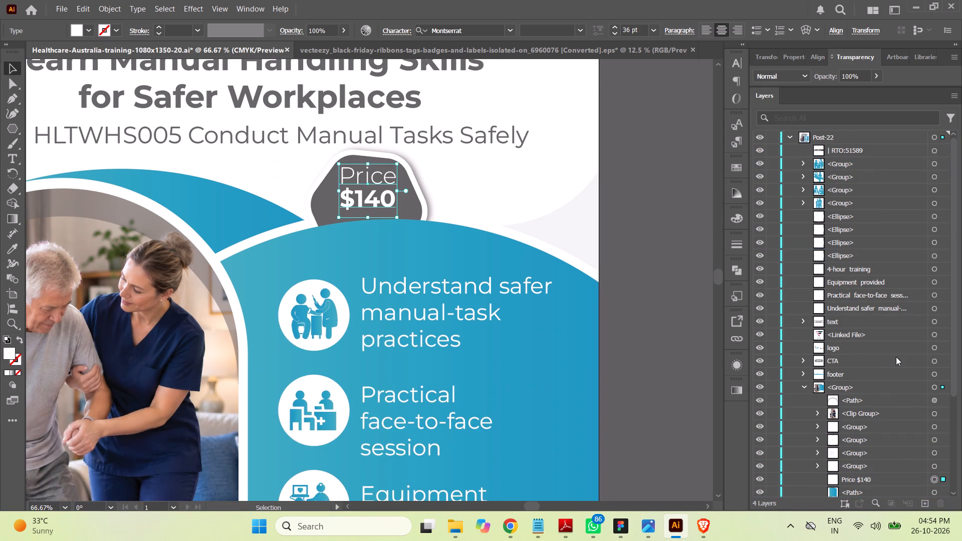
{"action": "scroll", "coordinate": [896, 358], "scroll_direction": "down", "scroll_amount": 3}
{"action": "scroll", "coordinate": [896, 358], "scroll_direction": "up", "scroll_amount": 1}
{"action": "scroll", "coordinate": [896, 358], "scroll_direction": "down", "scroll_amount": 5}
{"action": "scroll", "coordinate": [899, 358], "scroll_direction": "up", "scroll_amount": 1}
{"action": "scroll", "coordinate": [900, 358], "scroll_direction": "down", "scroll_amount": 4}
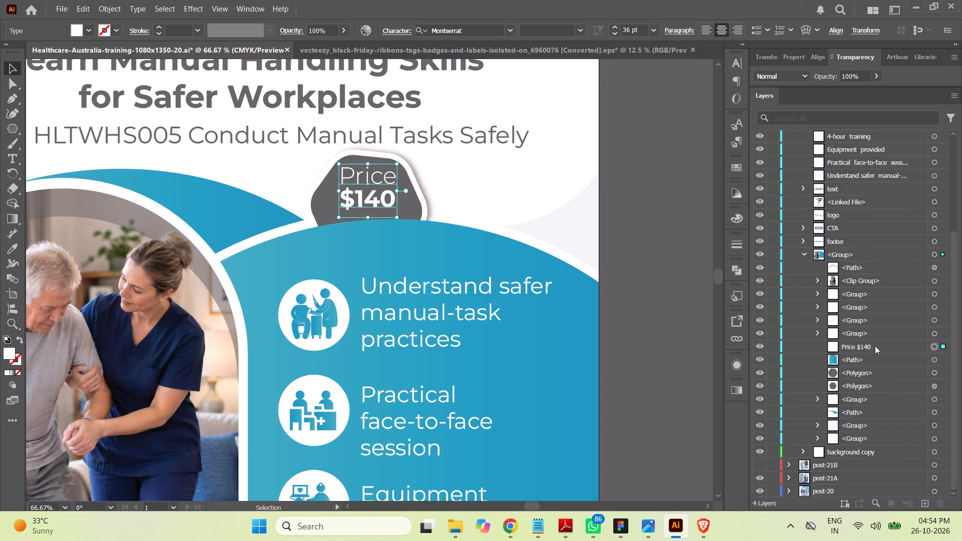
{"action": "left_click", "coordinate": [874, 346]}
{"action": "left_click_drag", "start_coordinate": [876, 345], "coordinate": [871, 369]}
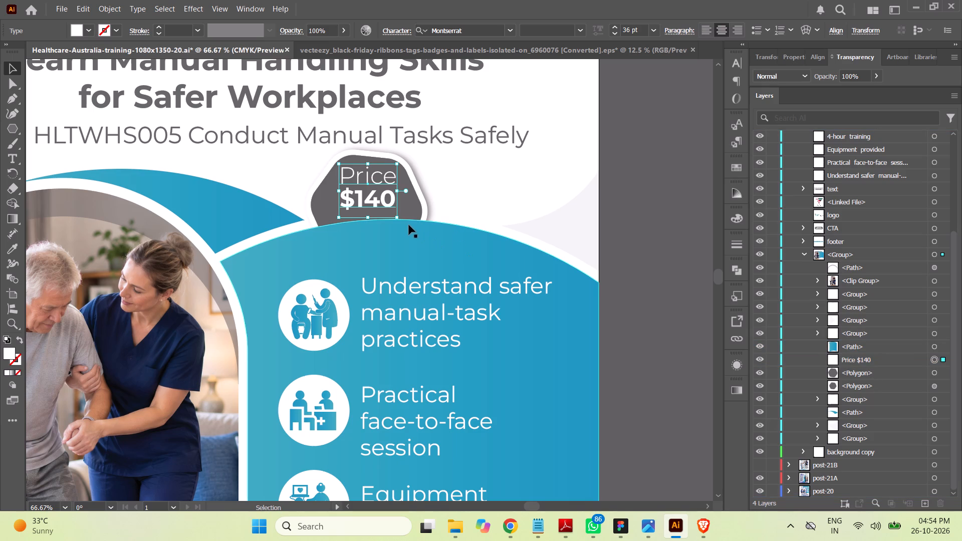
Tilt the price text counter-clockwise, scale it down to about 31 pt and reposition it in the middle of the badge.
{"action": "left_click_drag", "start_coordinate": [403, 224], "coordinate": [412, 213]}
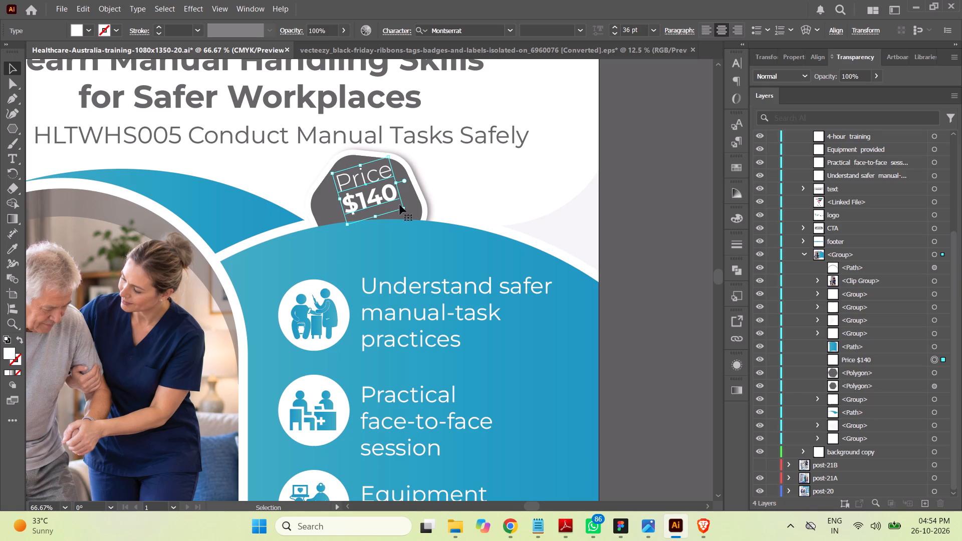
{"action": "left_click_drag", "start_coordinate": [404, 207], "coordinate": [398, 201], "text": "shift"}
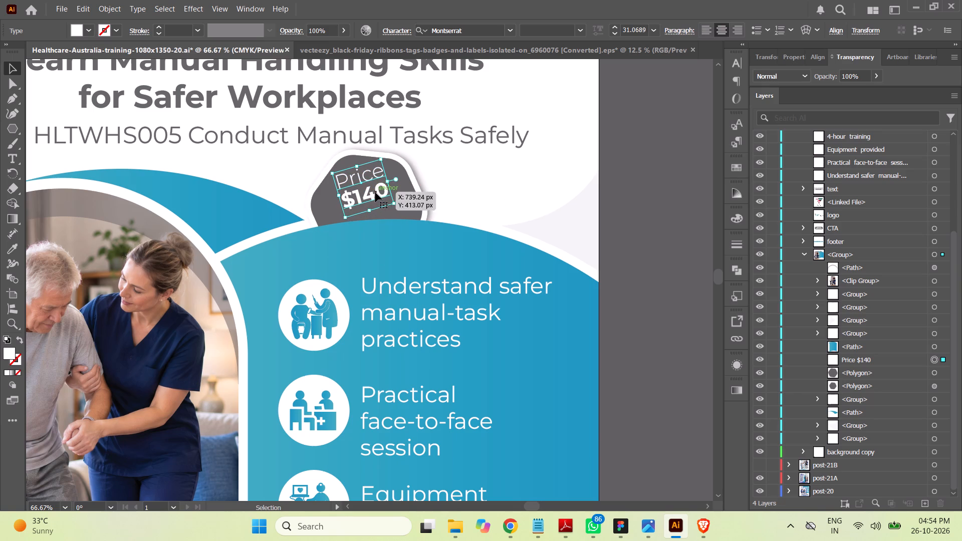
{"action": "left_click", "coordinate": [373, 194]}
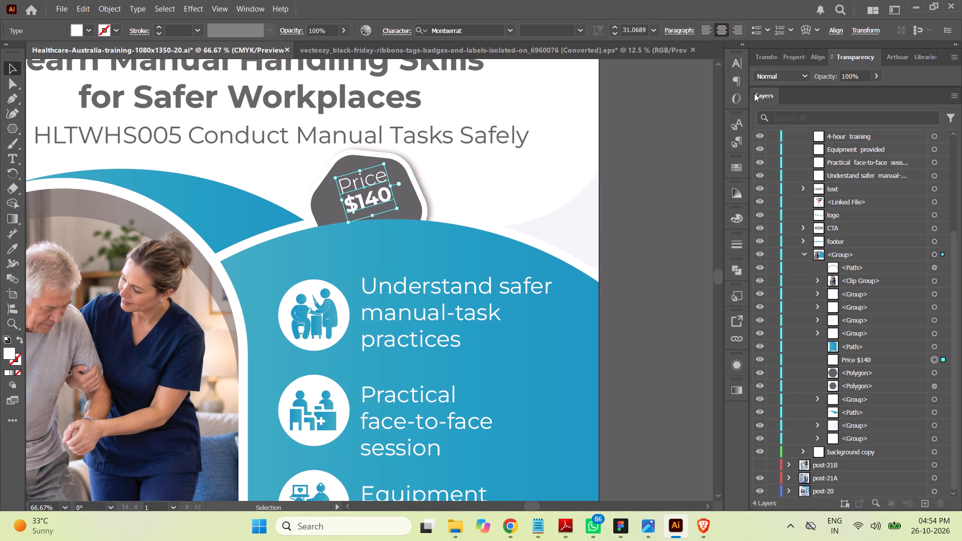
Set the tilted price text's leading to 35 pt.
{"action": "left_click", "coordinate": [735, 64]}
{"action": "left_click", "coordinate": [696, 114]}
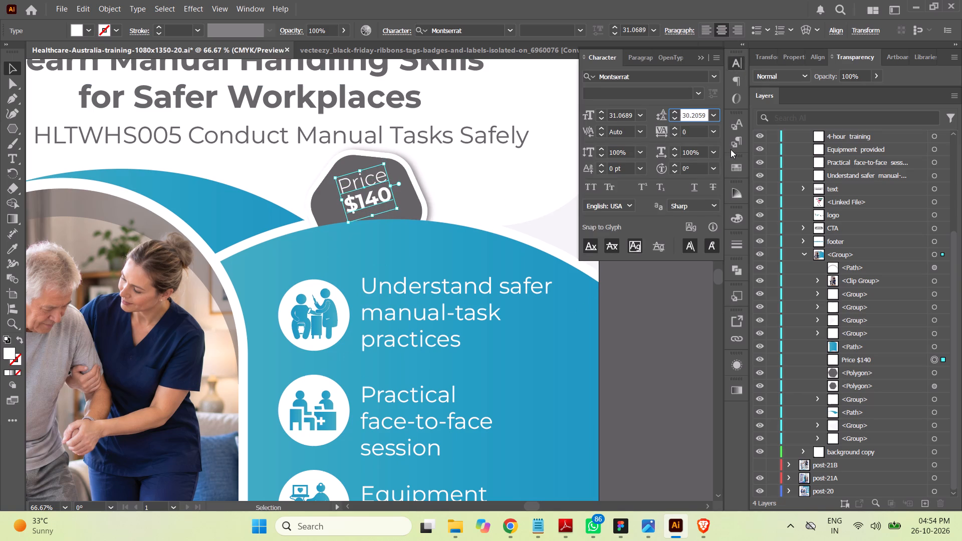
{"action": "key", "text": "Up"}
{"action": "key", "text": "Up"}
{"action": "key", "text": "Up"}
{"action": "key", "text": "Up"}
{"action": "key", "text": "Up"}
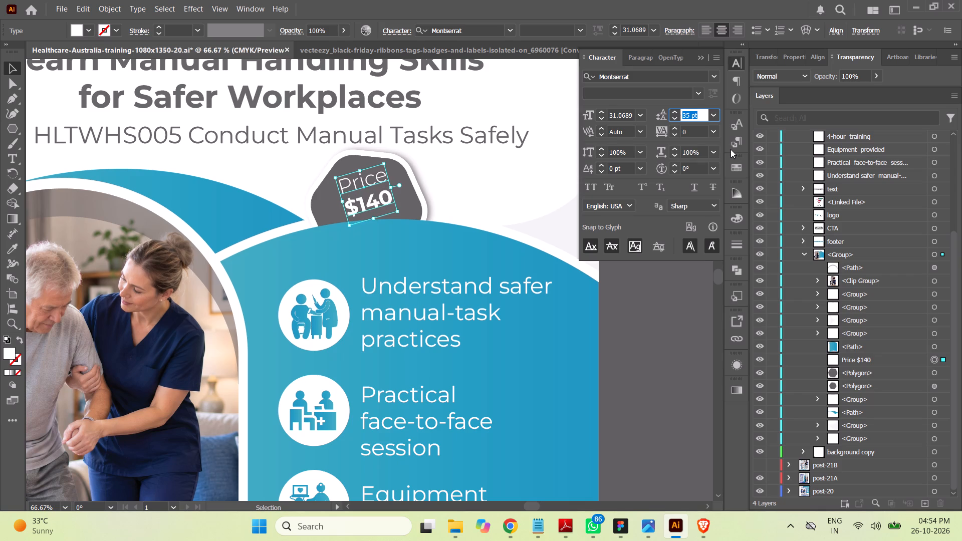
{"action": "left_click", "coordinate": [661, 318]}
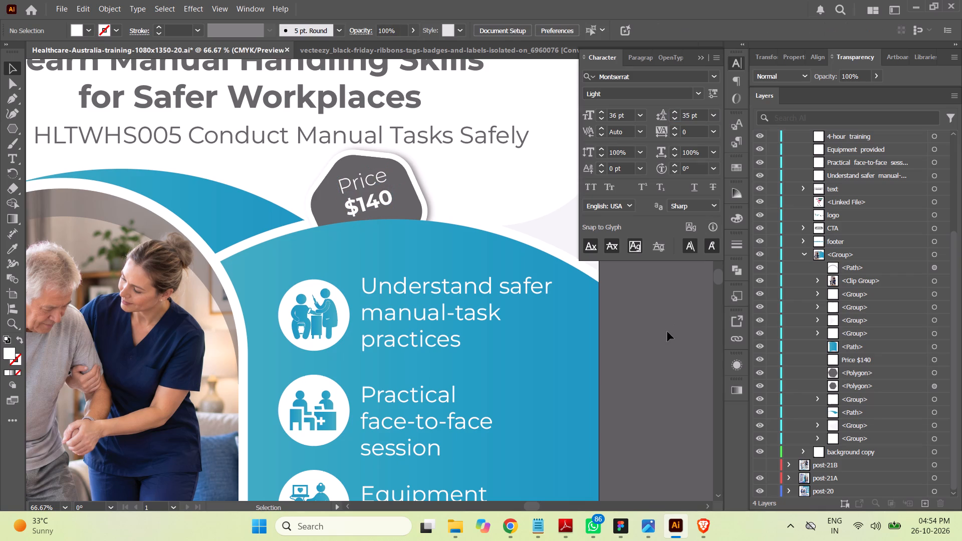
{"action": "left_click", "coordinate": [697, 56]}
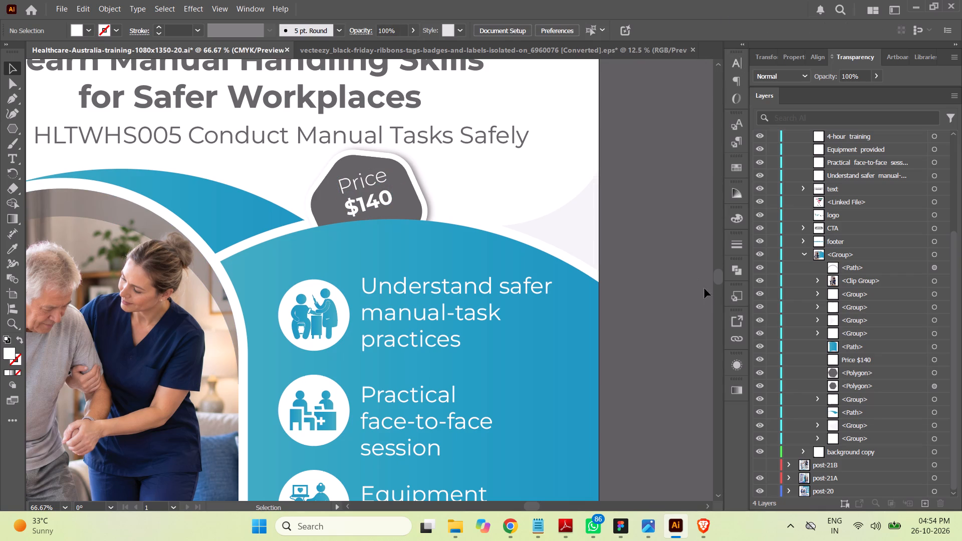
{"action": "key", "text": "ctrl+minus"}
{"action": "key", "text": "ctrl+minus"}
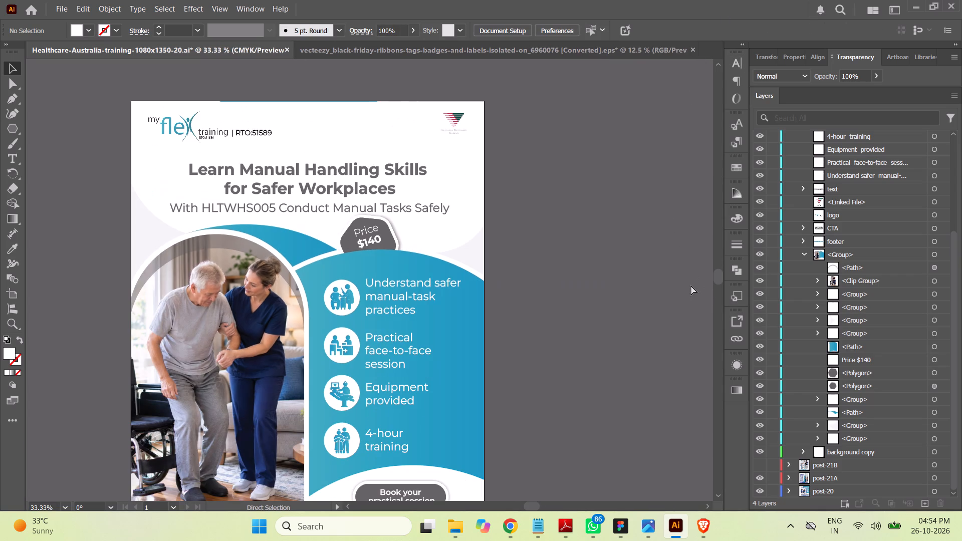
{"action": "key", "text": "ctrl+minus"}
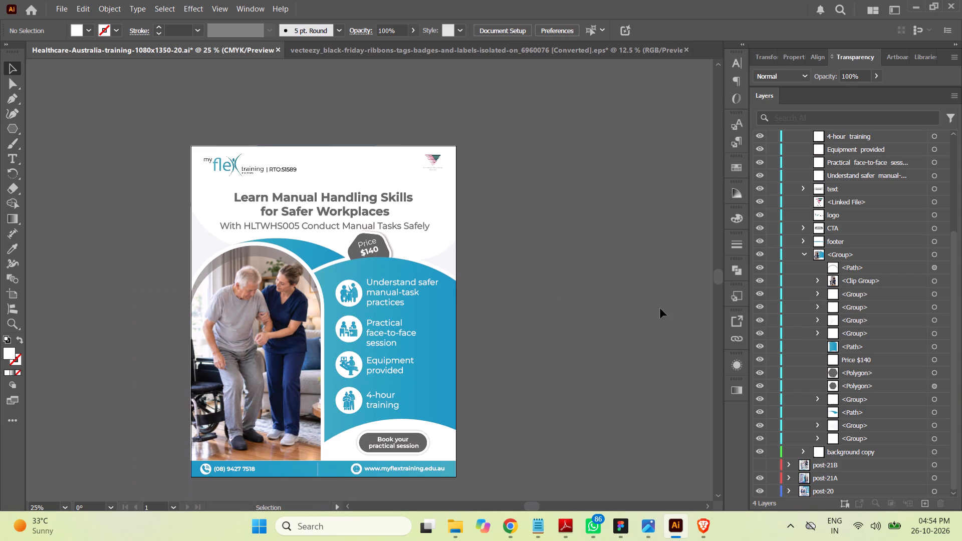
Scale both badge polygons down together around the price text, and shift them about 12 px left and 13 px down to centre them behind it.
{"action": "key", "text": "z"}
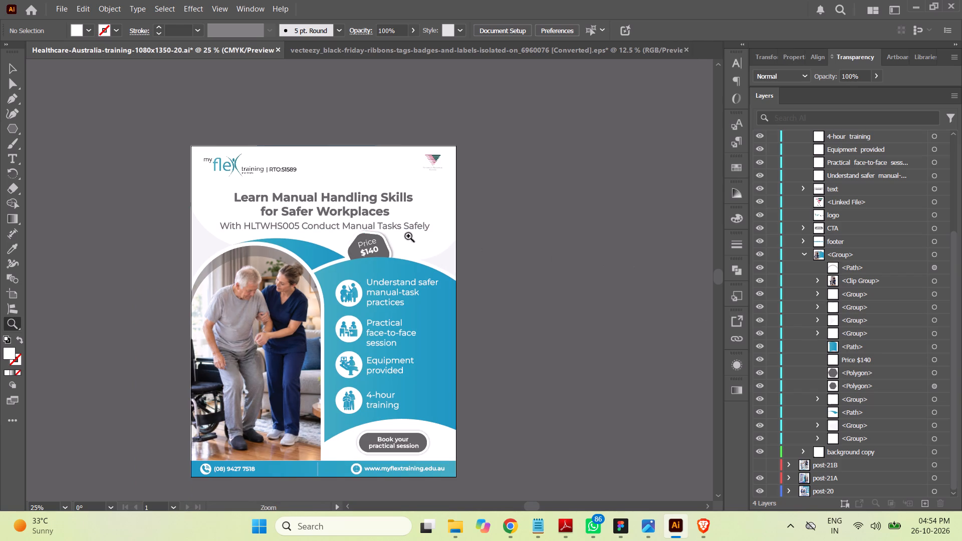
{"action": "left_click_drag", "start_coordinate": [341, 231], "coordinate": [516, 353]}
{"action": "left_click", "coordinate": [8, 66]}
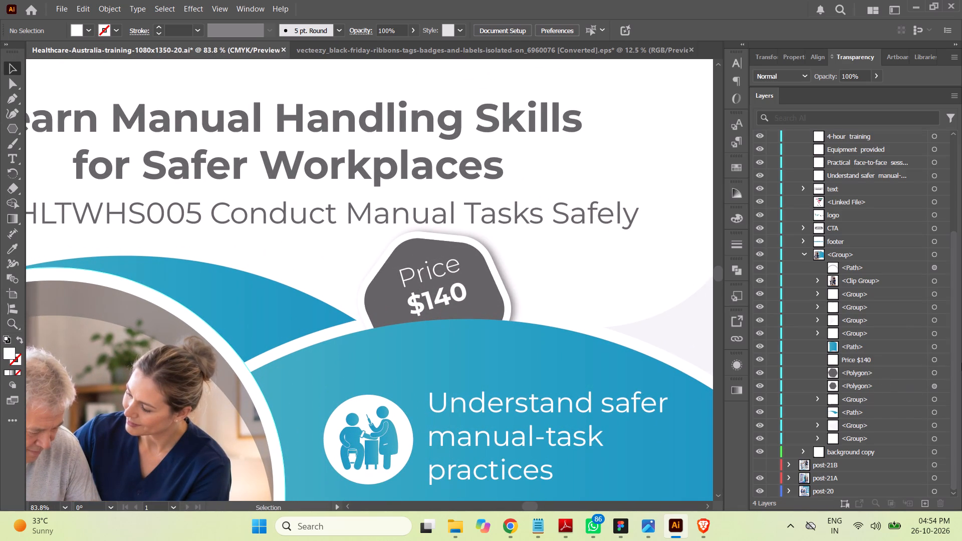
{"action": "left_click", "coordinate": [933, 374]}
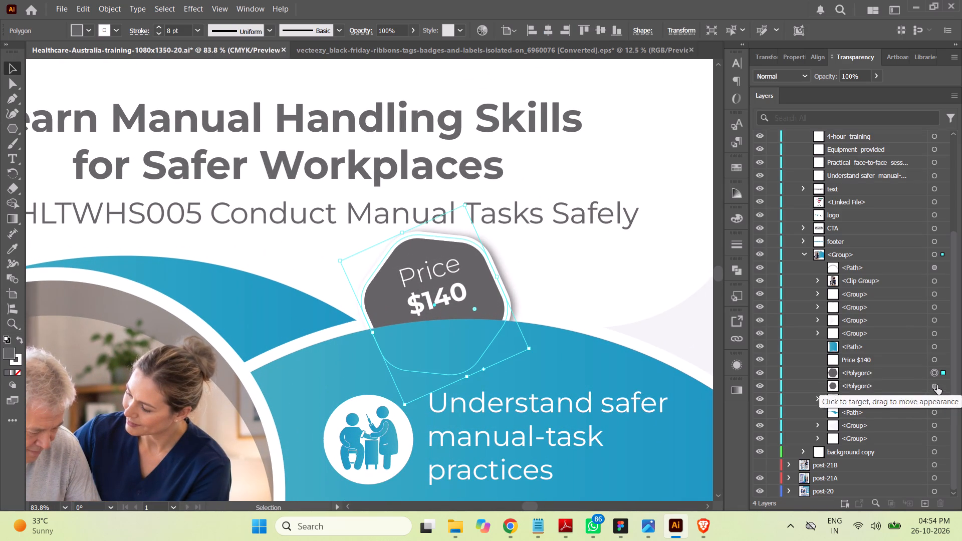
{"action": "left_click", "coordinate": [934, 385], "text": "shift"}
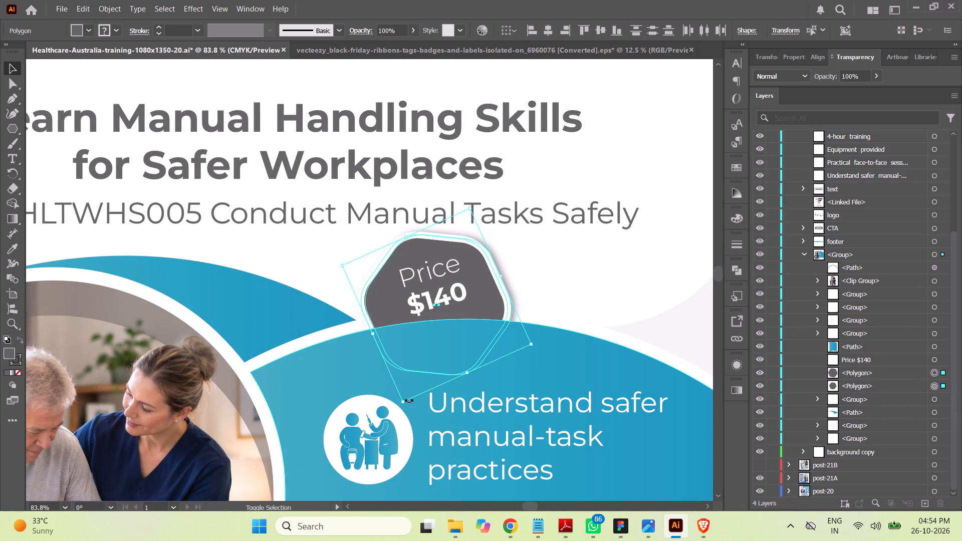
{"action": "left_click_drag", "start_coordinate": [401, 401], "coordinate": [410, 392], "text": "shift"}
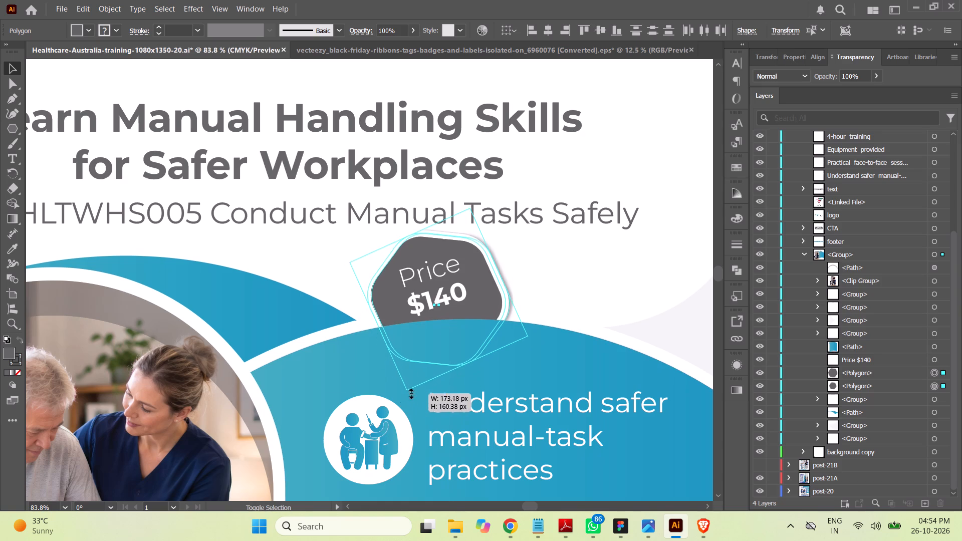
{"action": "left_click_drag", "start_coordinate": [410, 392], "coordinate": [421, 371], "text": "shift"}
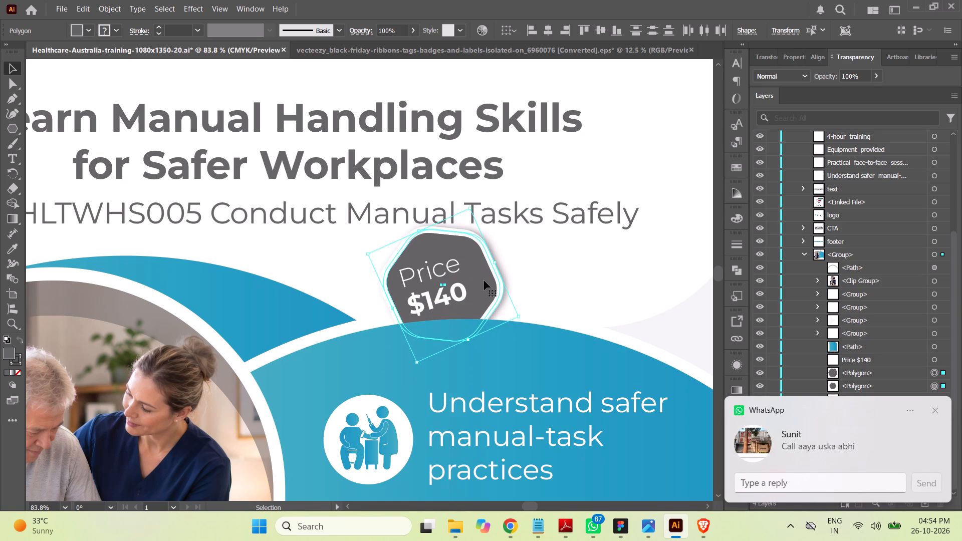
{"action": "left_click_drag", "start_coordinate": [484, 281], "coordinate": [474, 292]}
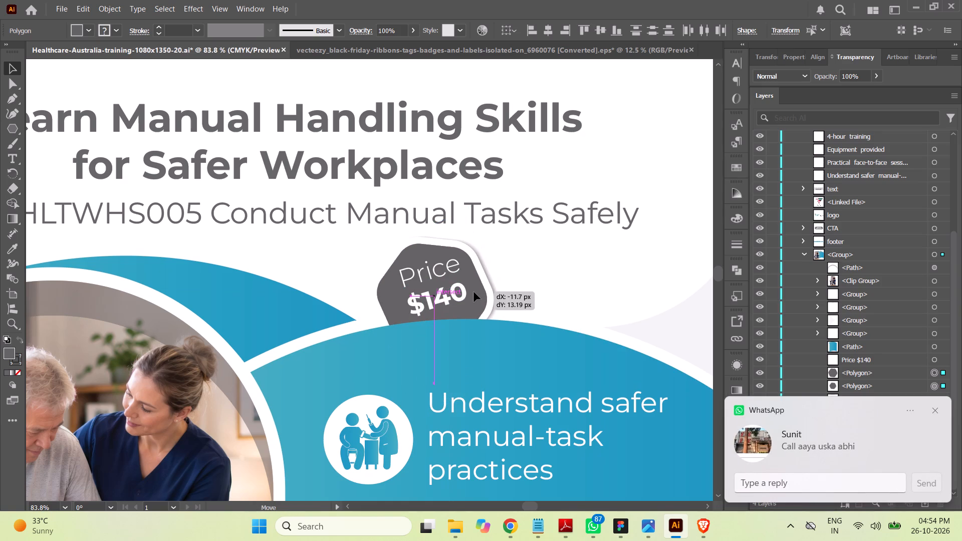
{"action": "left_click_drag", "start_coordinate": [474, 292], "coordinate": [474, 292]}
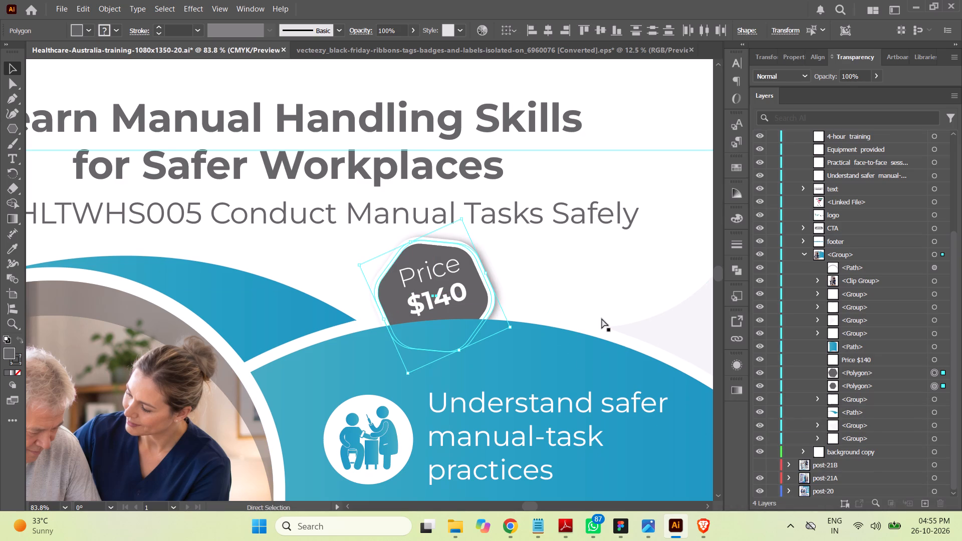
{"action": "key", "text": "ctrl+minus"}
{"action": "key", "text": "ctrl+minus"}
{"action": "left_click", "coordinate": [630, 268]}
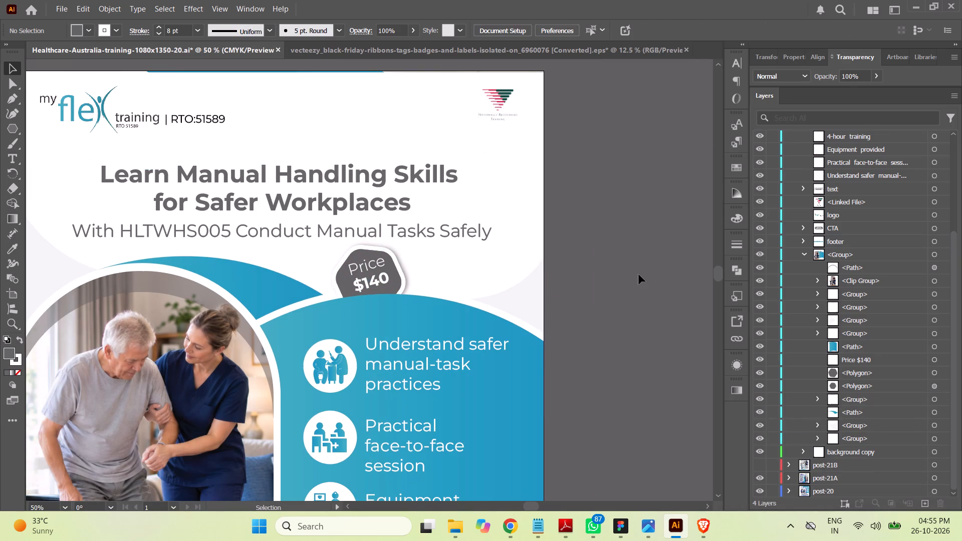
Save the poster document.
{"action": "key", "text": "ctrl+s"}
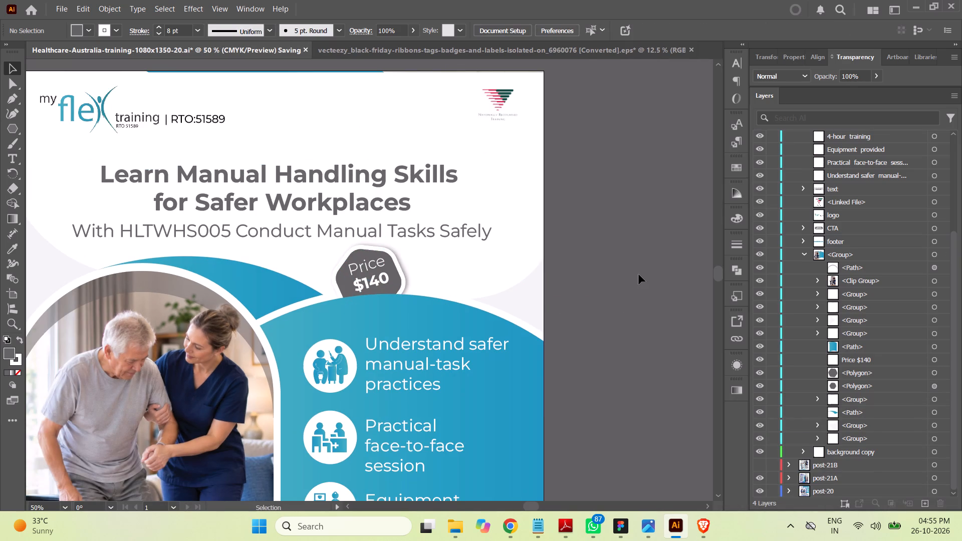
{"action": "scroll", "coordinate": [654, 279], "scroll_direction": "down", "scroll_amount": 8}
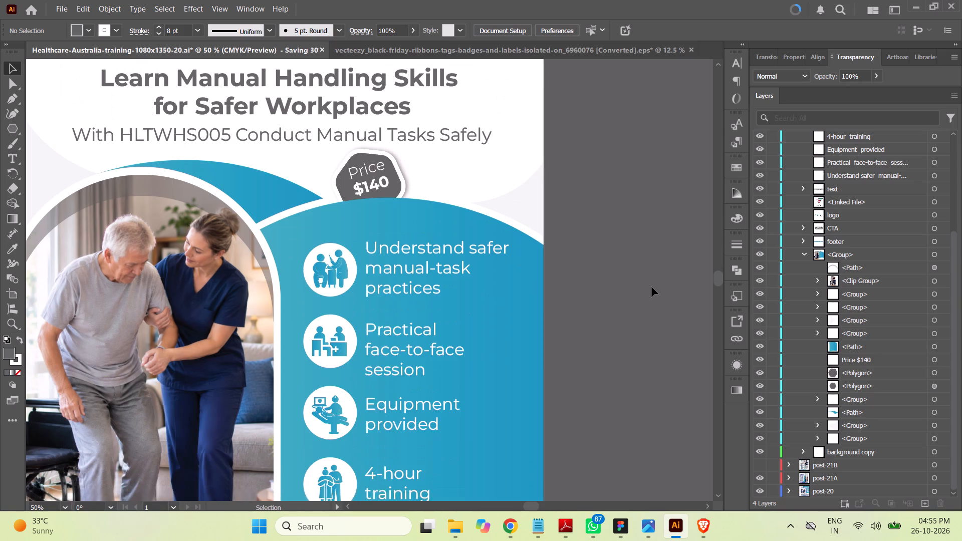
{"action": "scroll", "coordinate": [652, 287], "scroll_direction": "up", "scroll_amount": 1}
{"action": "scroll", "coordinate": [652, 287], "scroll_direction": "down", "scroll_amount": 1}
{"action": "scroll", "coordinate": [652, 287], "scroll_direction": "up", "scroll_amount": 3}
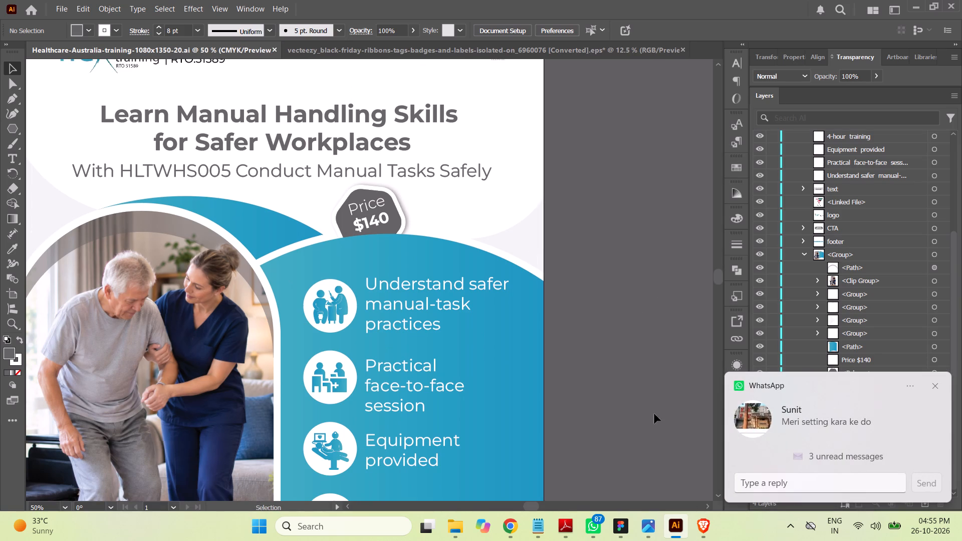
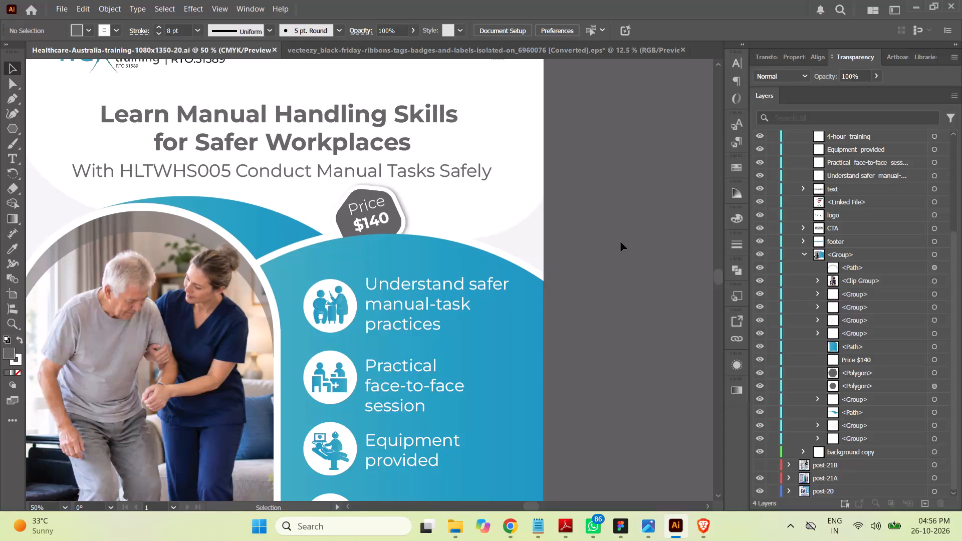
Move the headline and subheading text group straight up about 20 px, away from the price badge.
{"action": "key", "text": "ctrl+minus"}
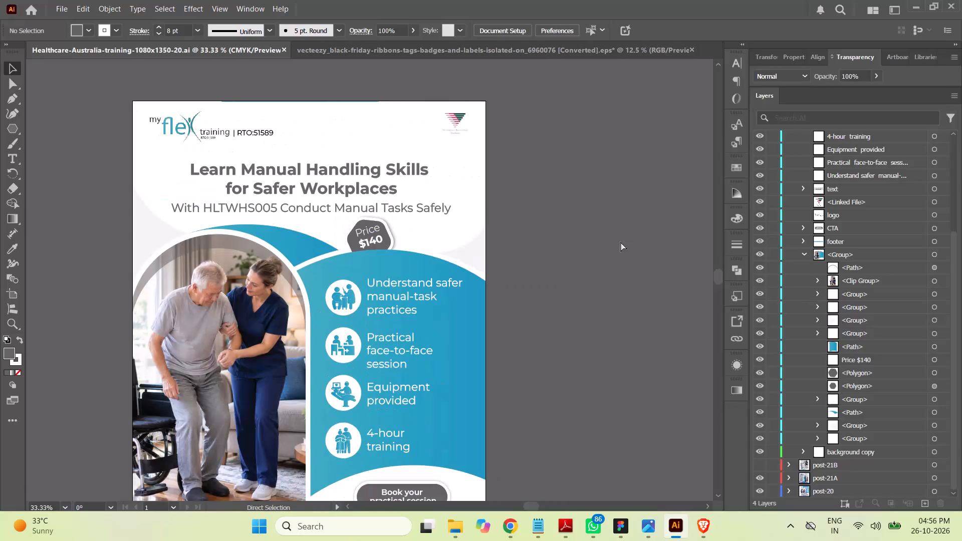
{"action": "key", "text": "ctrl+minus"}
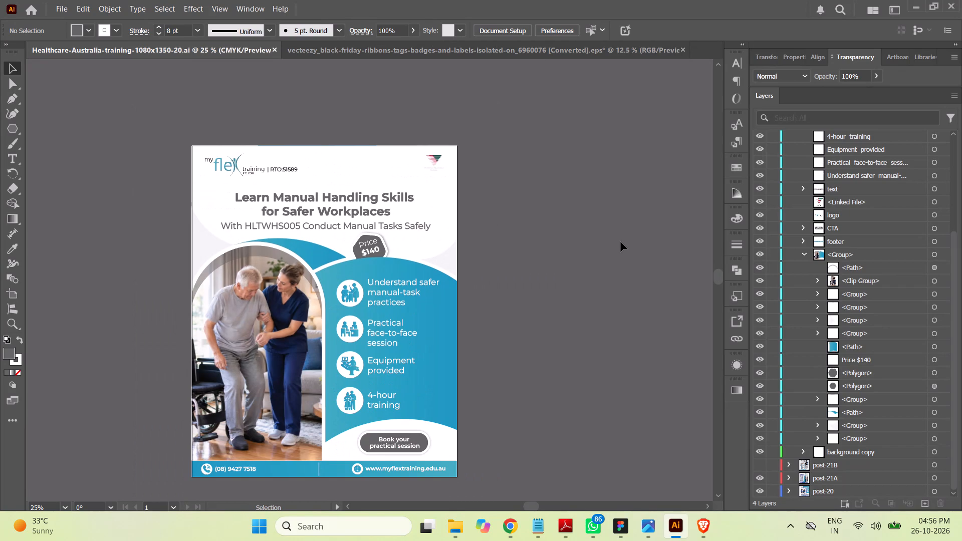
{"action": "left_click", "coordinate": [349, 201]}
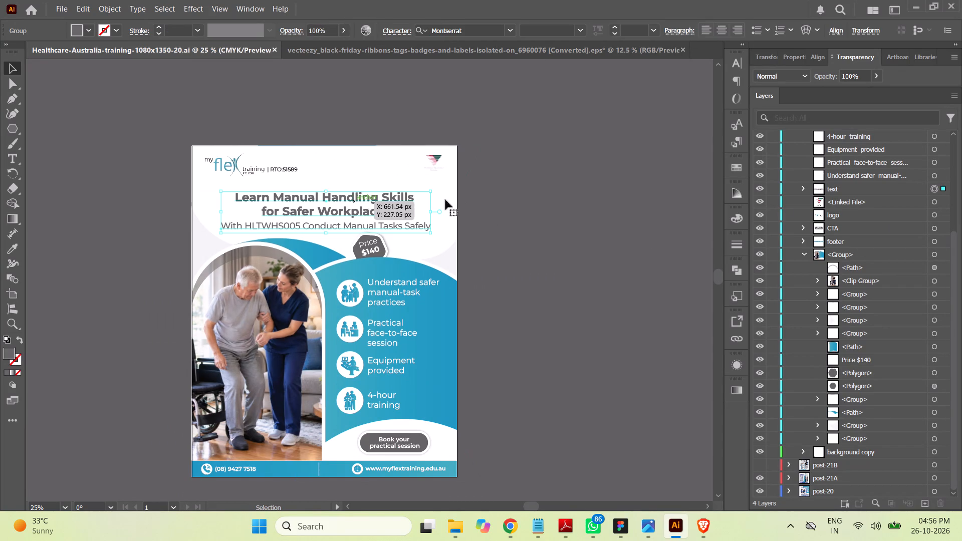
{"action": "key", "text": "shift+Up"}
{"action": "key", "text": "shift+Up"}
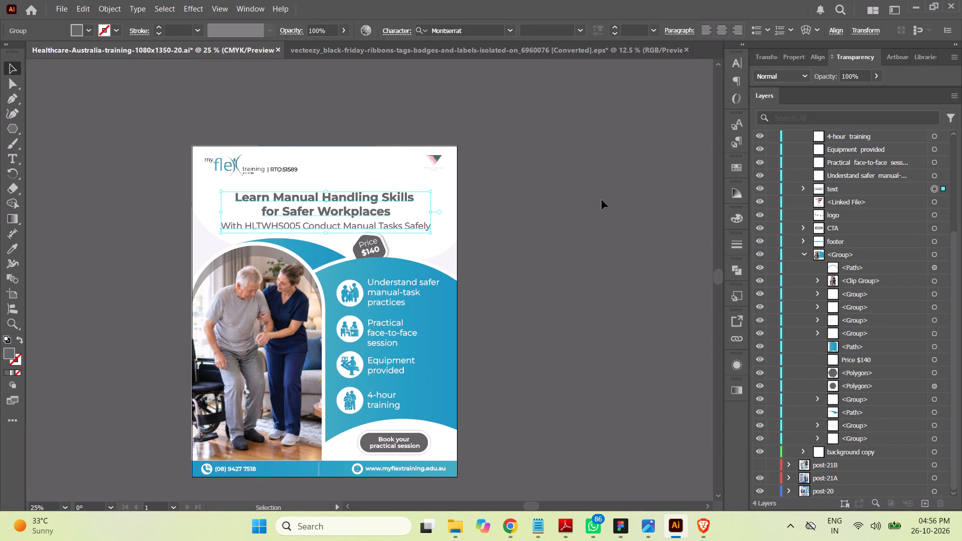
{"action": "left_click_drag", "start_coordinate": [338, 212], "coordinate": [338, 208]}
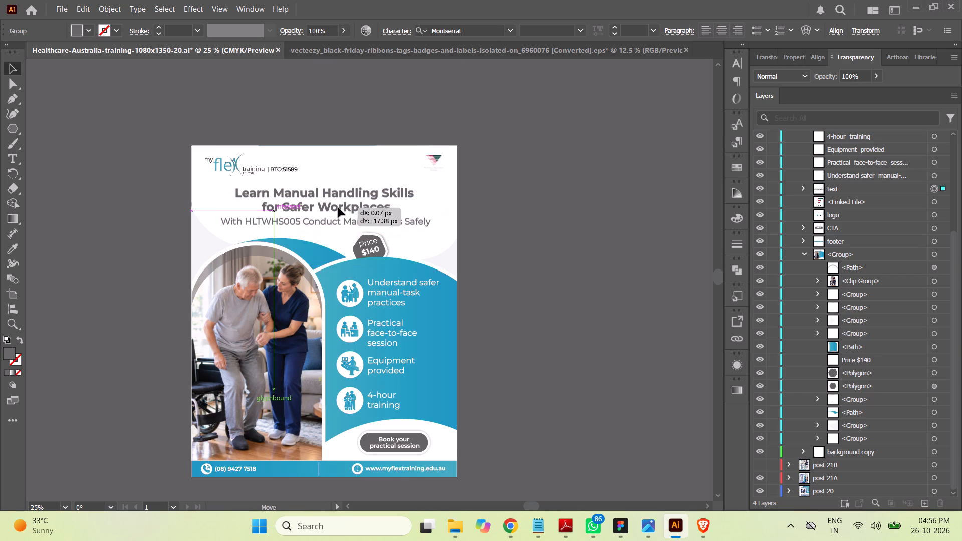
{"action": "left_click_drag", "start_coordinate": [338, 208], "coordinate": [338, 206]}
{"action": "left_click", "coordinate": [570, 227]}
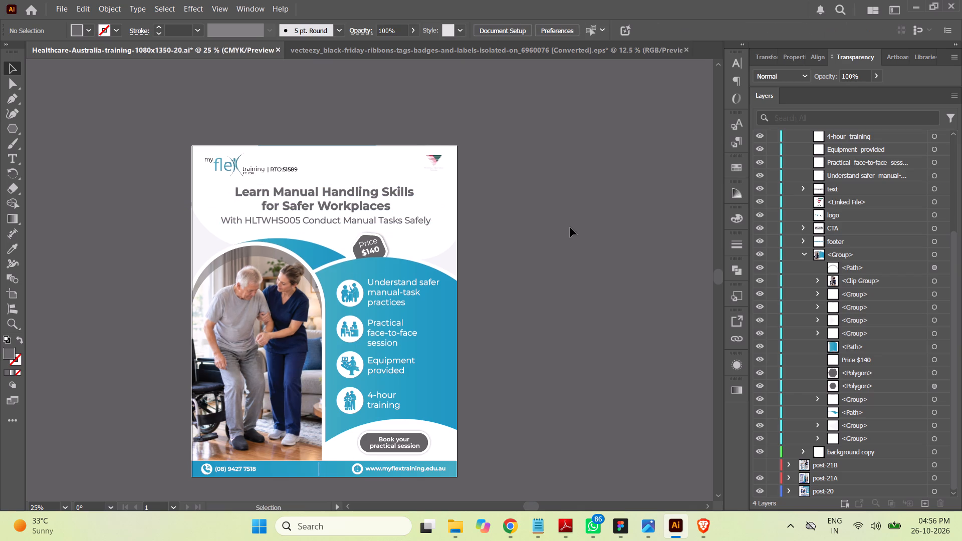
Save the Healthcare-Australia training post document.
{"action": "key", "text": "ctrl+s"}
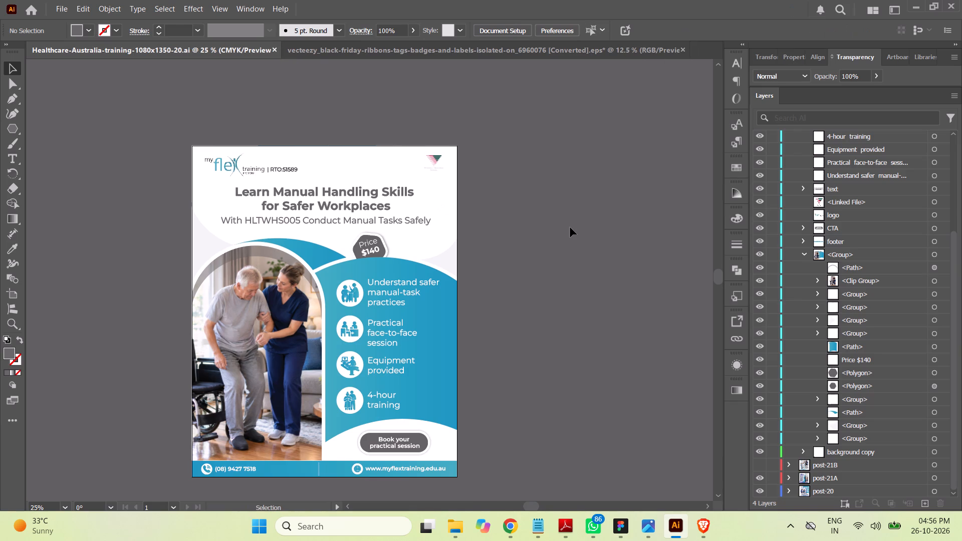
Close the Black Friday ribbons and tags reference document without saving its changes.
{"action": "left_click", "coordinate": [433, 49]}
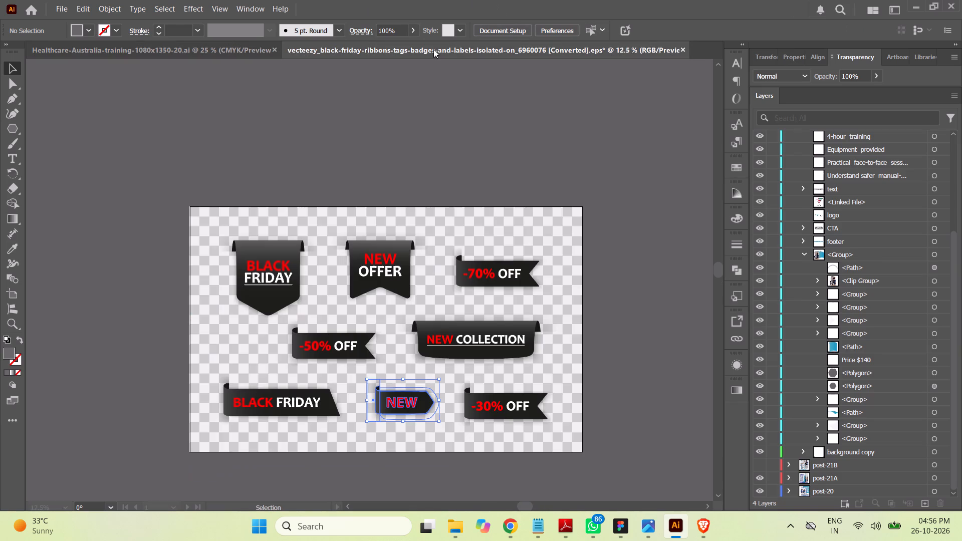
{"action": "left_click", "coordinate": [682, 49]}
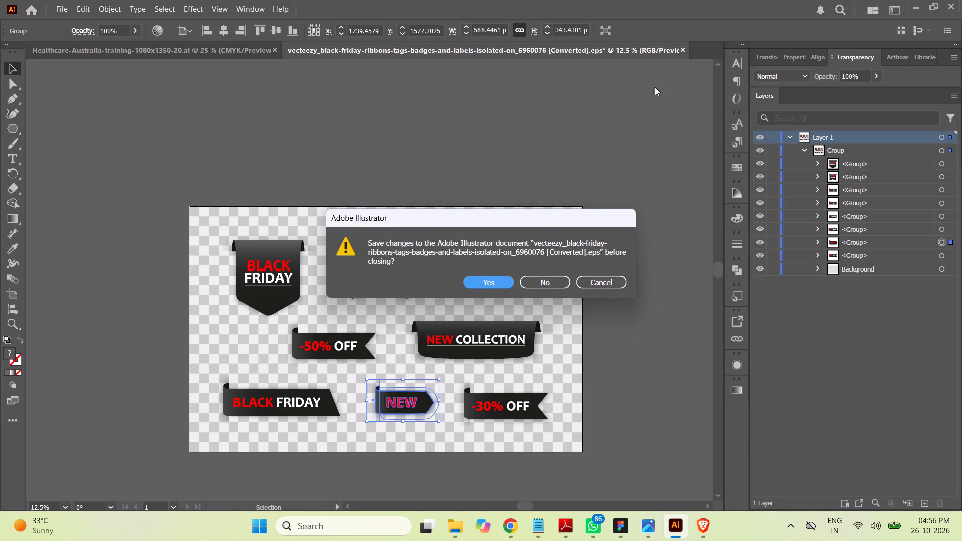
{"action": "left_click", "coordinate": [547, 280]}
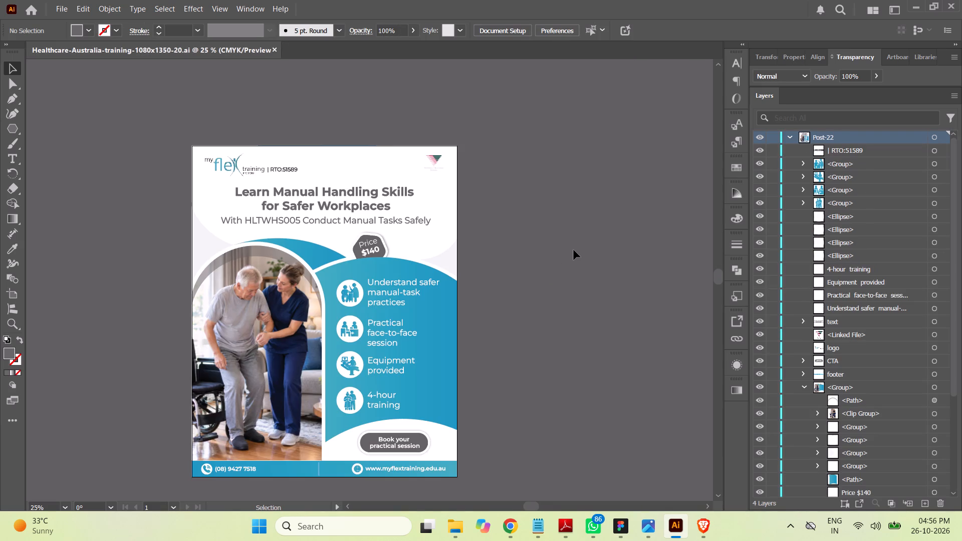
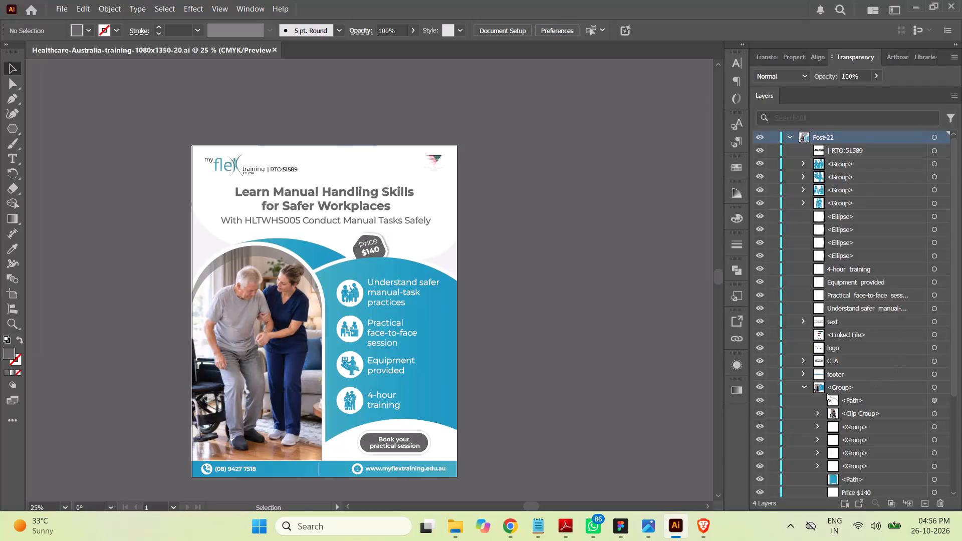
Collapse the expanded artwork group and the Post-22 layer, dismissing the antivirus renewal pop-up.
{"action": "left_click", "coordinate": [805, 386]}
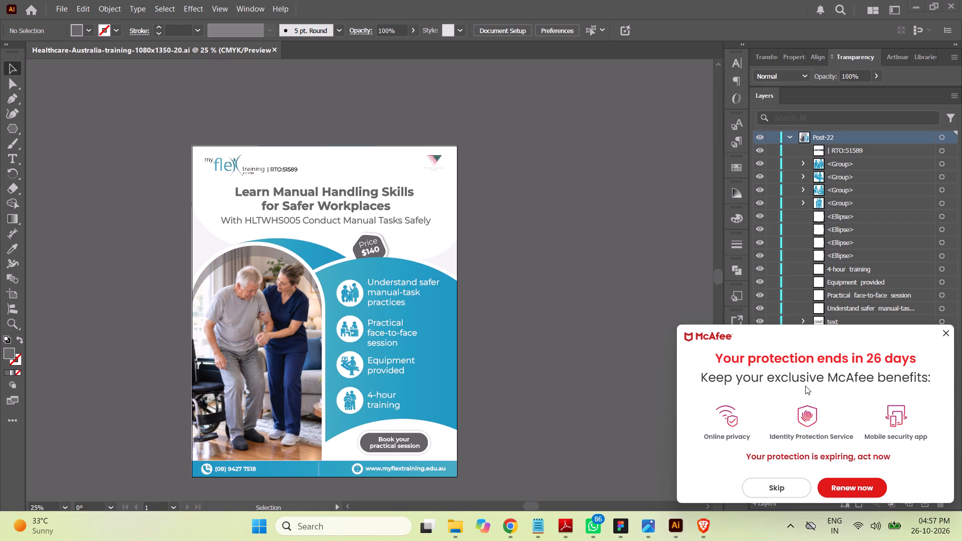
{"action": "left_click", "coordinate": [945, 336]}
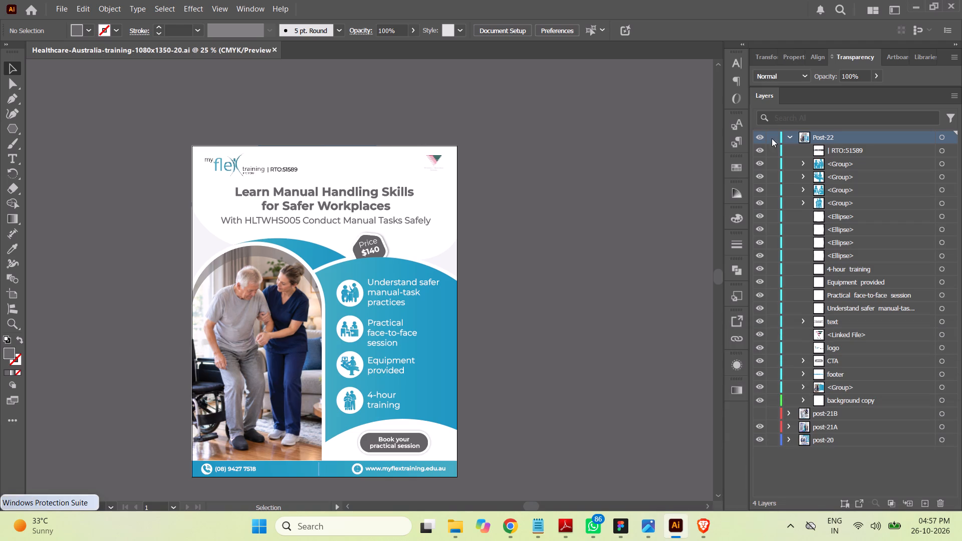
{"action": "left_click", "coordinate": [791, 138]}
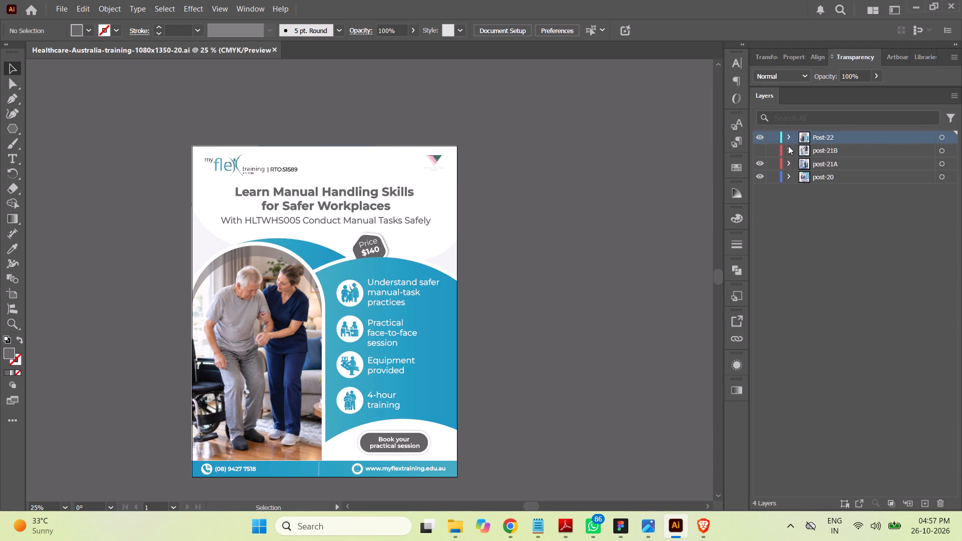
Export the design as JPEG to the my flex health training folder, replacing the existing Healthcare-Australia-training-1080x1350-22.jpg.
{"action": "left_click", "coordinate": [62, 8]}
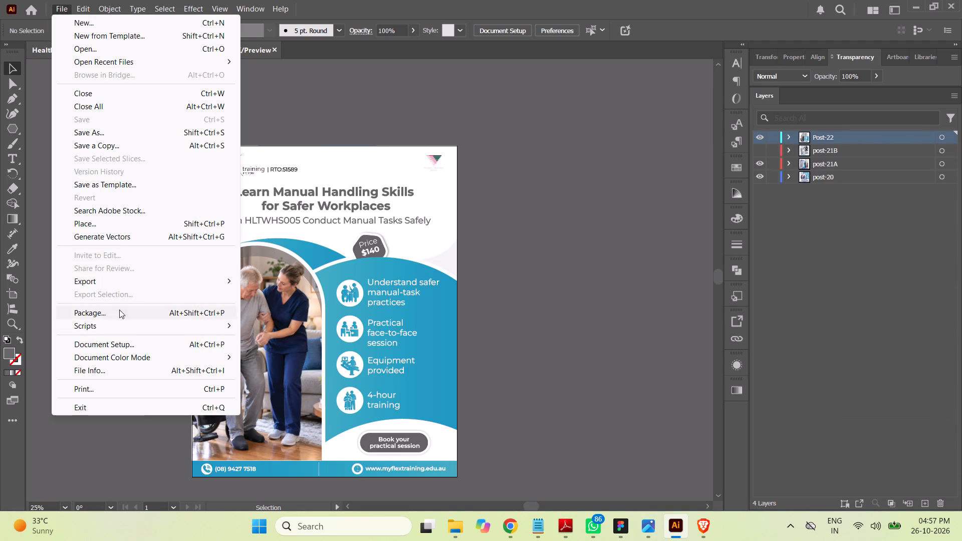
{"action": "left_click", "coordinate": [291, 294]}
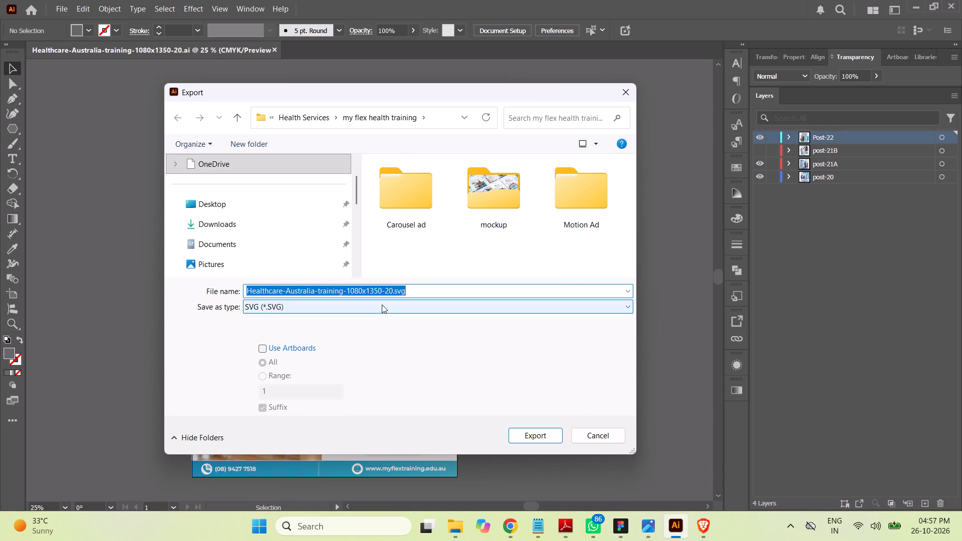
{"action": "left_click", "coordinate": [378, 308]}
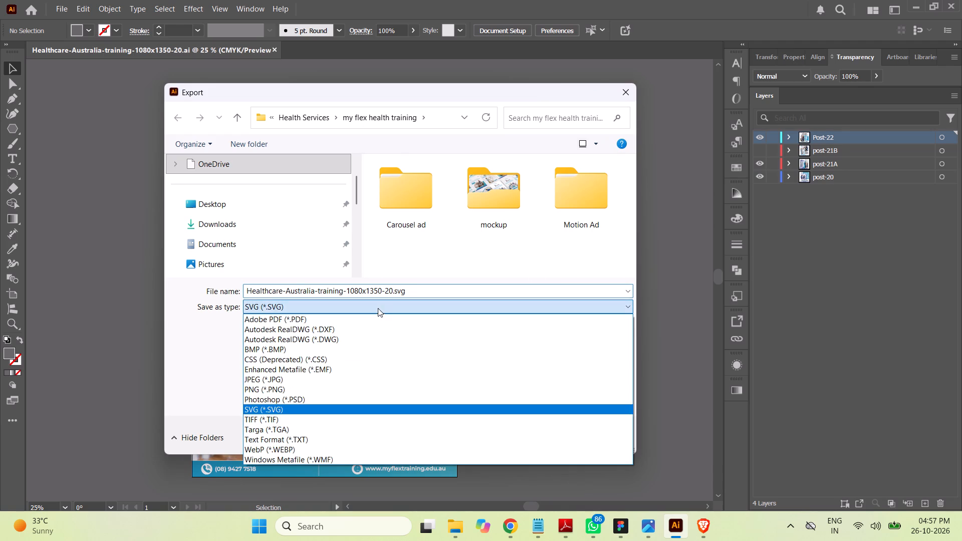
{"action": "left_click", "coordinate": [281, 381]}
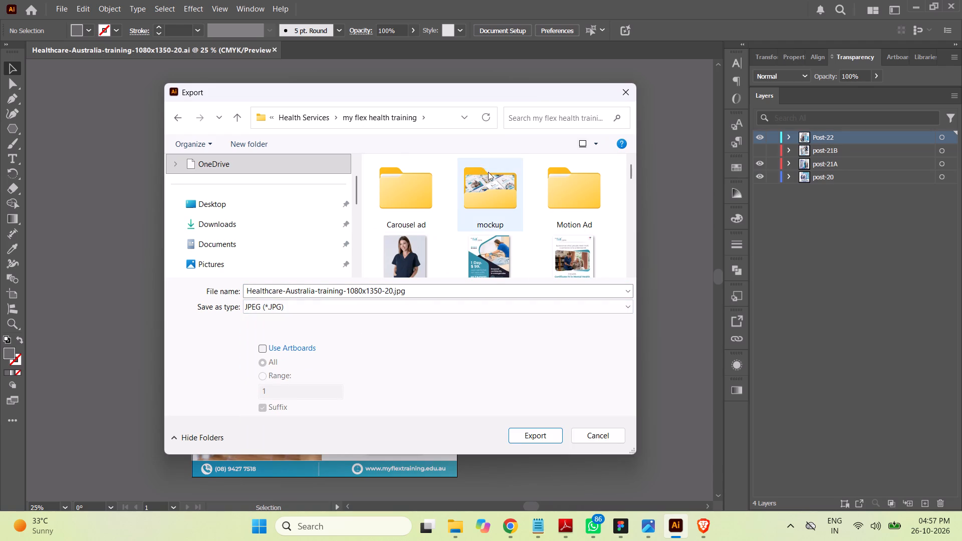
{"action": "scroll", "coordinate": [593, 201], "scroll_direction": "down", "scroll_amount": 2}
{"action": "scroll", "coordinate": [593, 201], "scroll_direction": "up", "scroll_amount": 1}
{"action": "scroll", "coordinate": [593, 201], "scroll_direction": "down", "scroll_amount": 4}
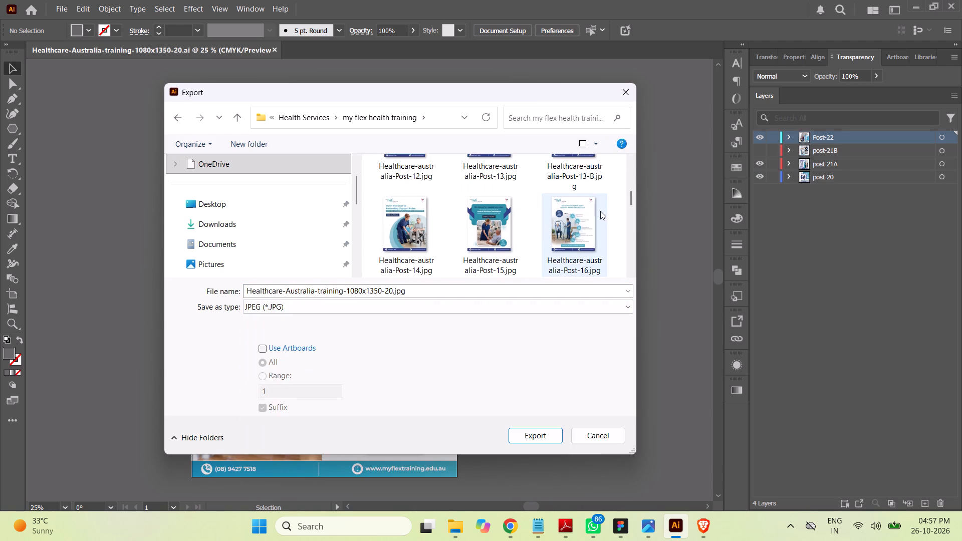
{"action": "scroll", "coordinate": [600, 211], "scroll_direction": "down", "scroll_amount": 2}
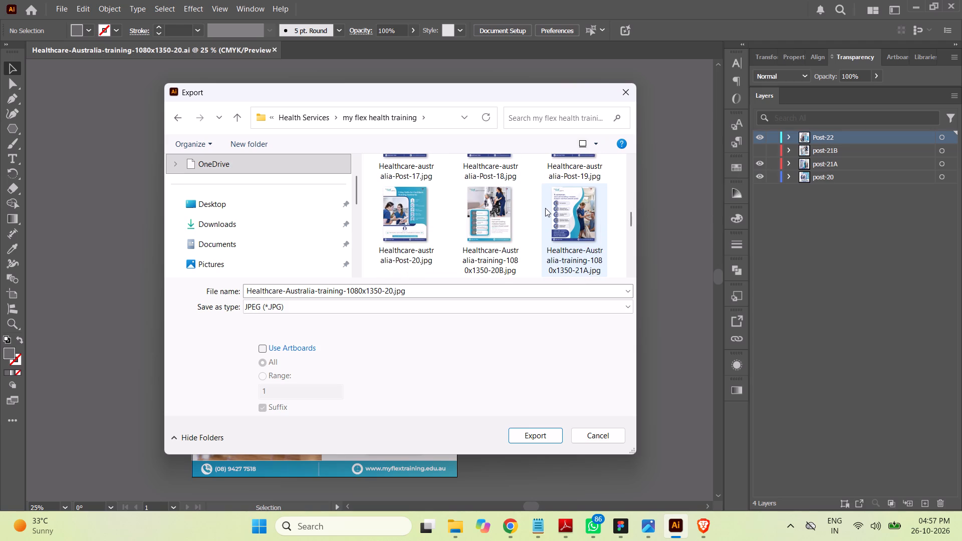
{"action": "scroll", "coordinate": [545, 208], "scroll_direction": "down", "scroll_amount": 1}
{"action": "scroll", "coordinate": [545, 208], "scroll_direction": "up", "scroll_amount": 1}
{"action": "scroll", "coordinate": [545, 208], "scroll_direction": "down", "scroll_amount": 1}
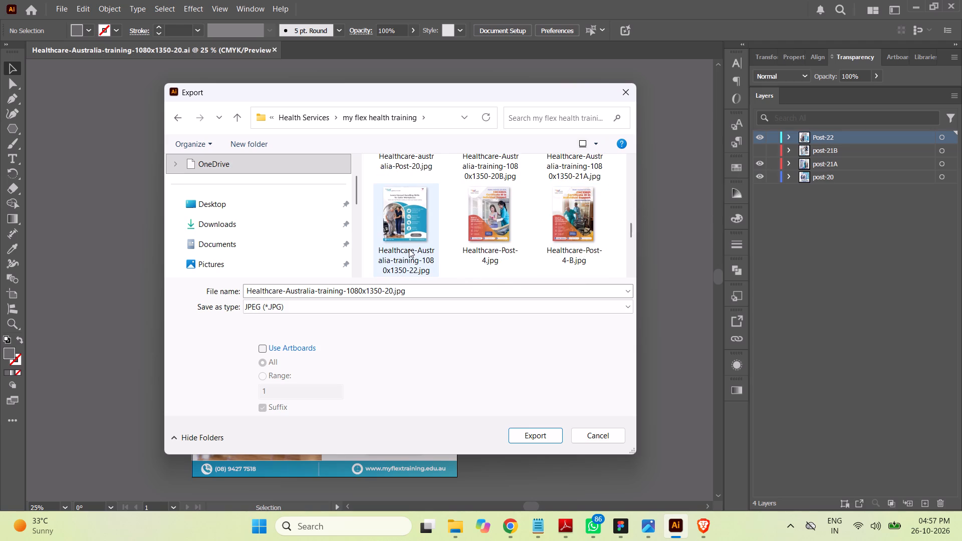
{"action": "left_click", "coordinate": [405, 235]}
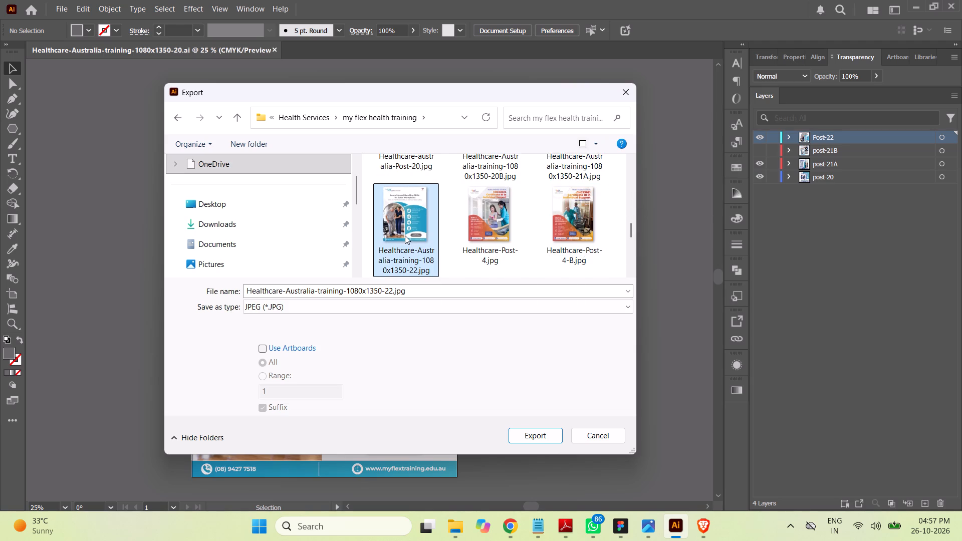
{"action": "left_click", "coordinate": [536, 433]}
{"action": "left_click", "coordinate": [518, 319]}
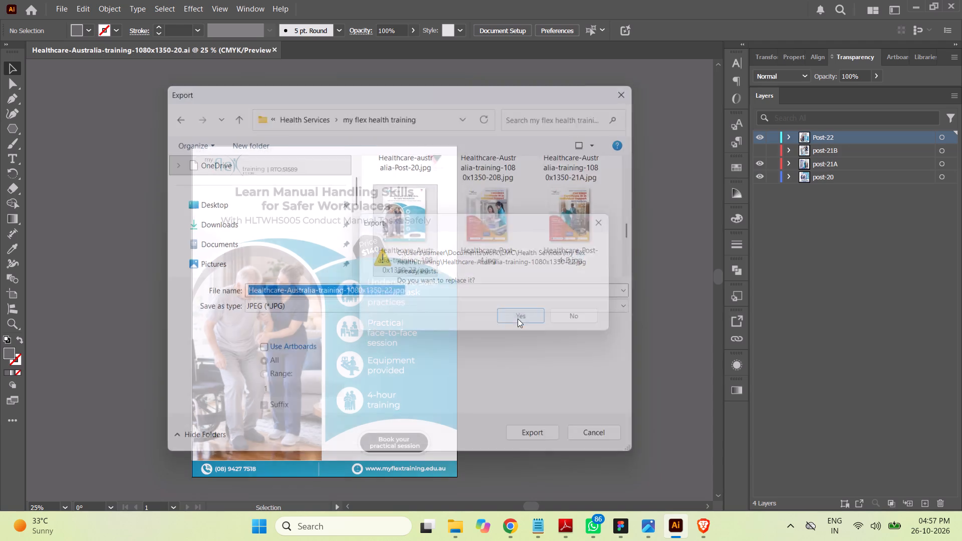
Set the JPEG color model to RGB and complete the export.
{"action": "left_click", "coordinate": [466, 237]}
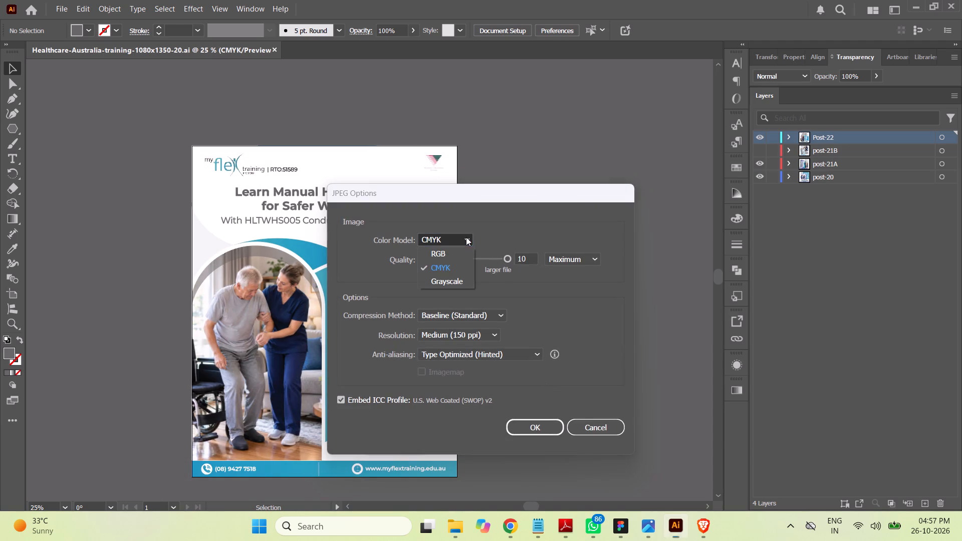
{"action": "left_click", "coordinate": [452, 256]}
{"action": "left_click", "coordinate": [538, 427]}
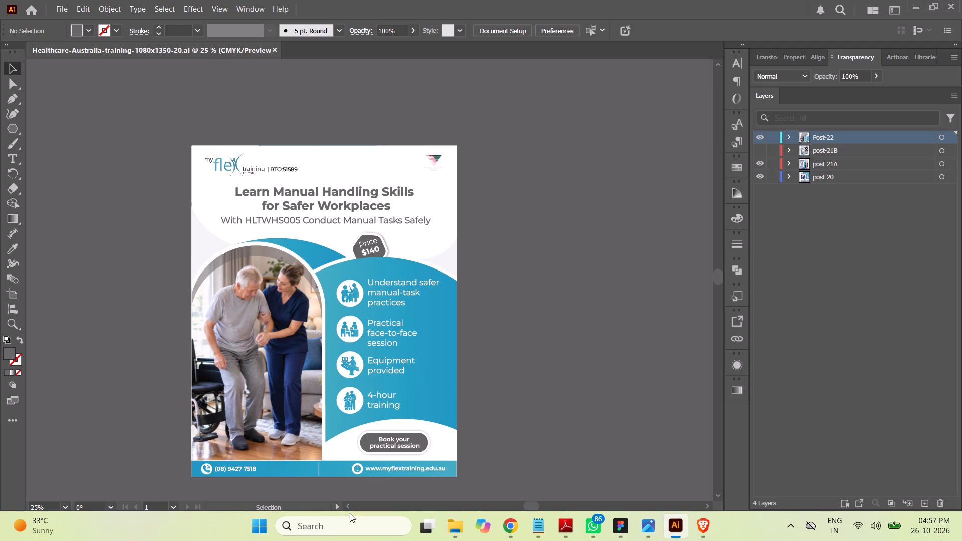
In File Explorer, refresh the my flex health training folder and view the exported Healthcare-Australia-training-1080x1350-22.jpg enlarged in Photos.
{"action": "left_click", "coordinate": [453, 528]}
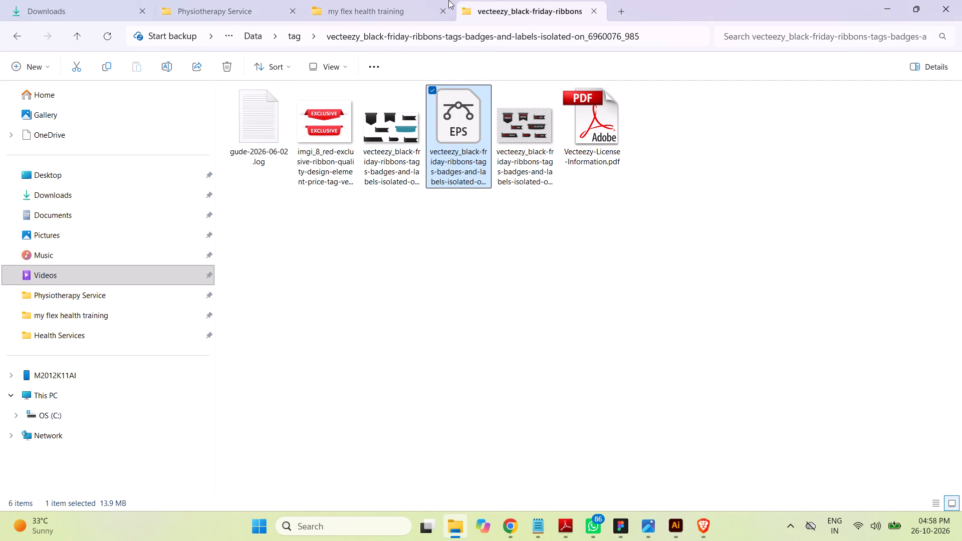
{"action": "left_click", "coordinate": [379, 3]}
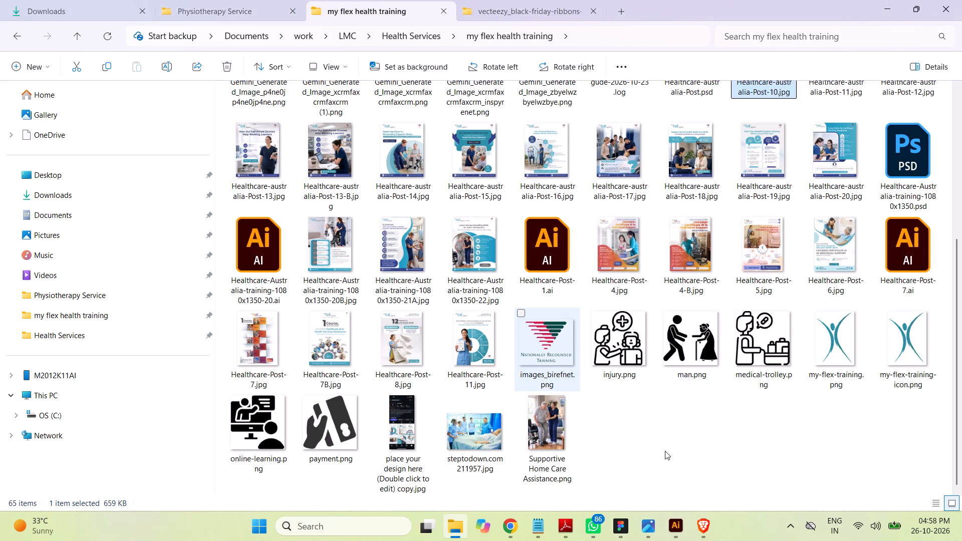
{"action": "right_click", "coordinate": [665, 451]}
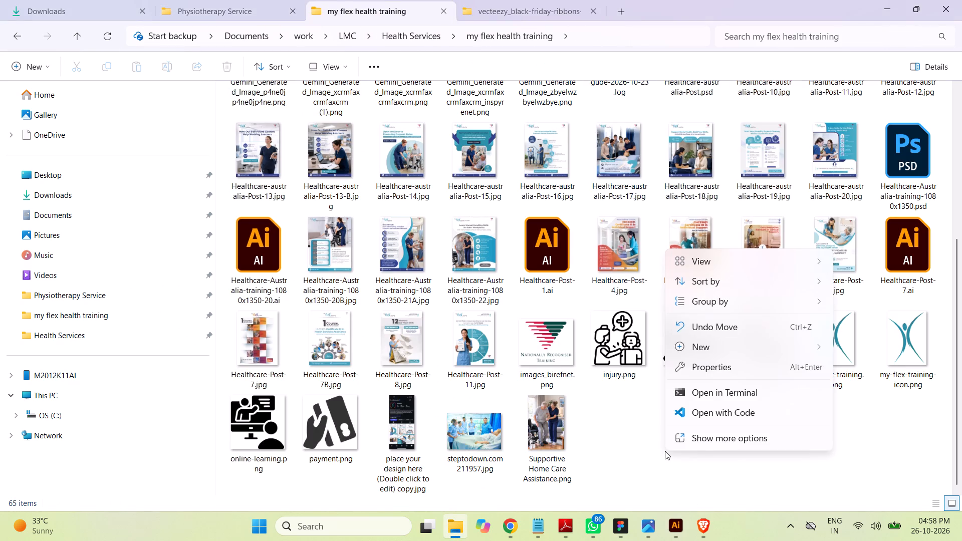
{"action": "left_click", "coordinate": [715, 440]}
{"action": "left_click", "coordinate": [714, 298]}
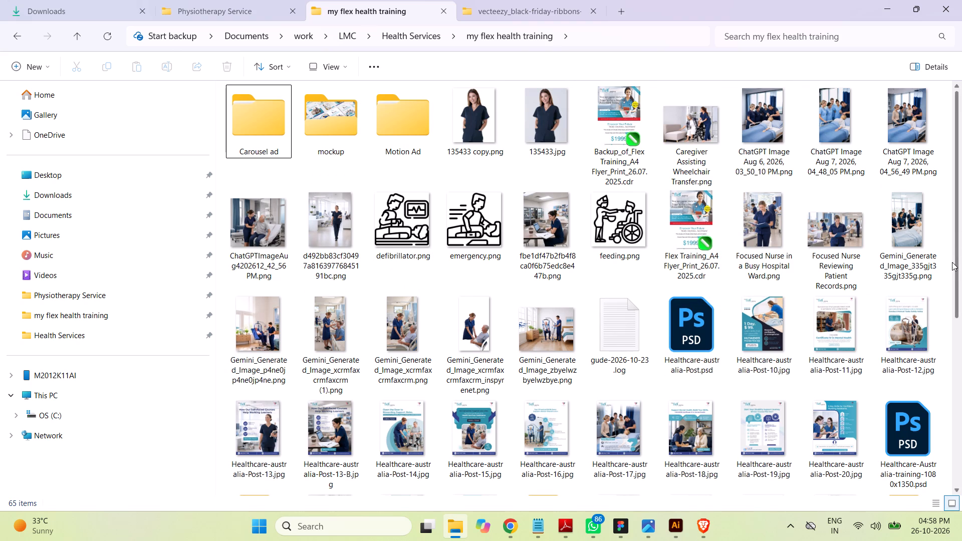
{"action": "left_click_drag", "start_coordinate": [957, 269], "coordinate": [961, 419]}
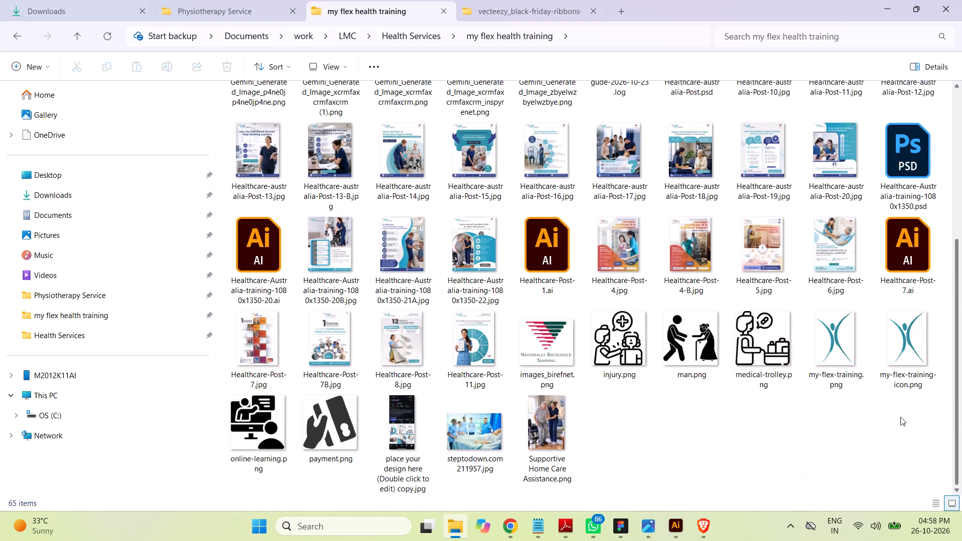
{"action": "double_click", "coordinate": [485, 260]}
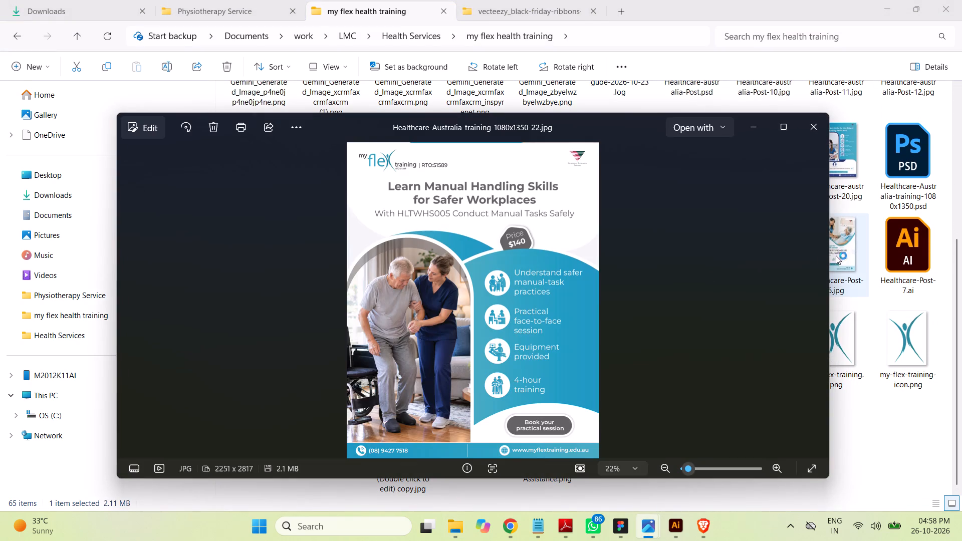
{"action": "left_click", "coordinate": [786, 126]}
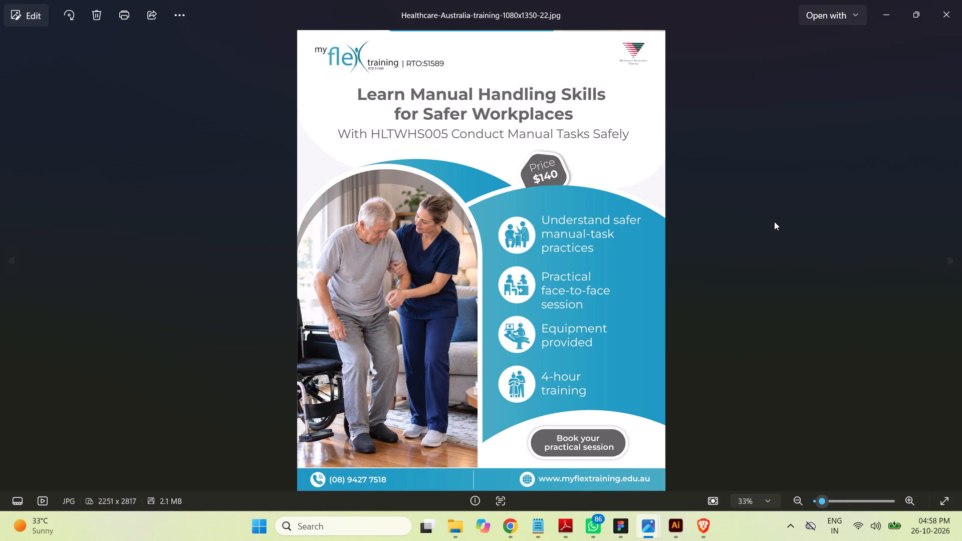
Close the Photos preview of Healthcare-Australia-training-1080x1350-22.jpg and return to the my flex health training folder.
{"action": "left_click", "coordinate": [944, 21]}
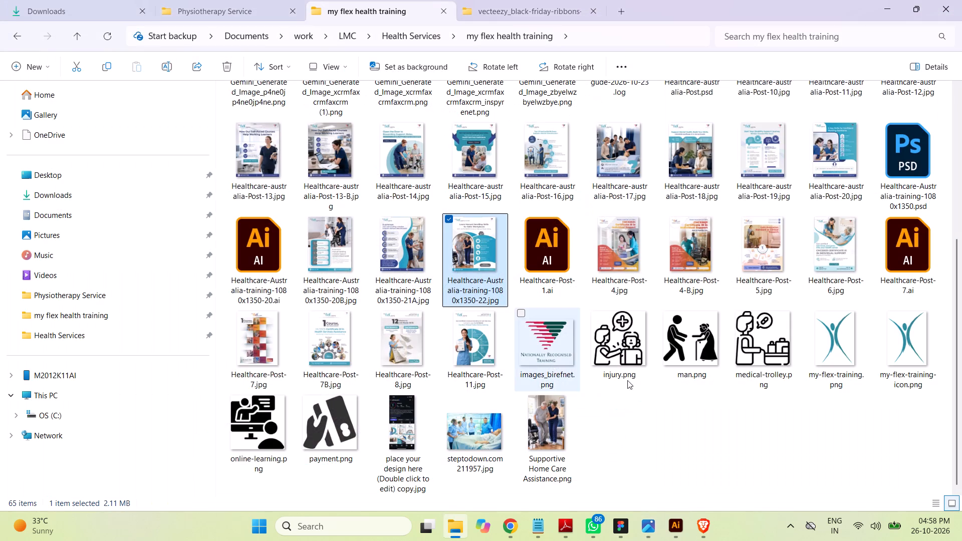
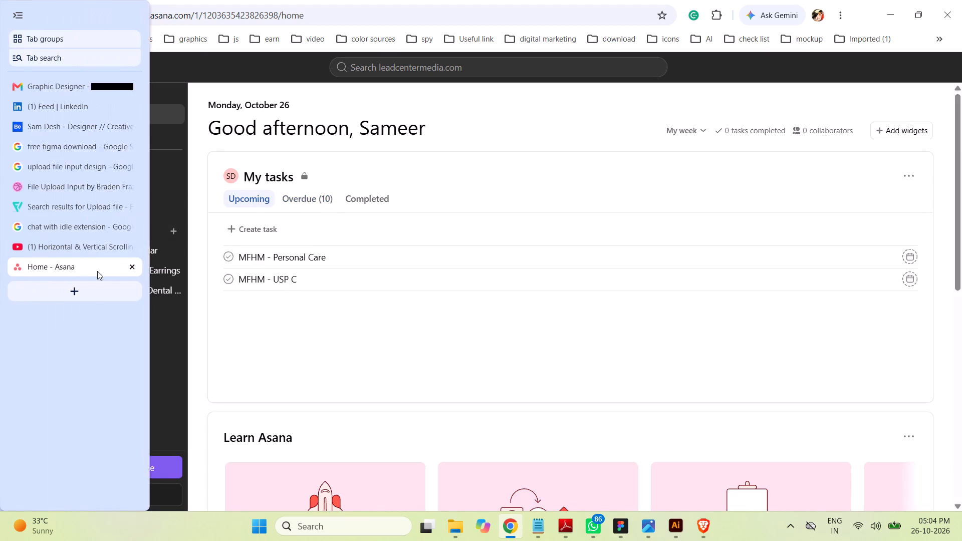
Close the Asana home page and the YouTube Figma scrolling tutorial in Chrome.
{"action": "left_click", "coordinate": [132, 266]}
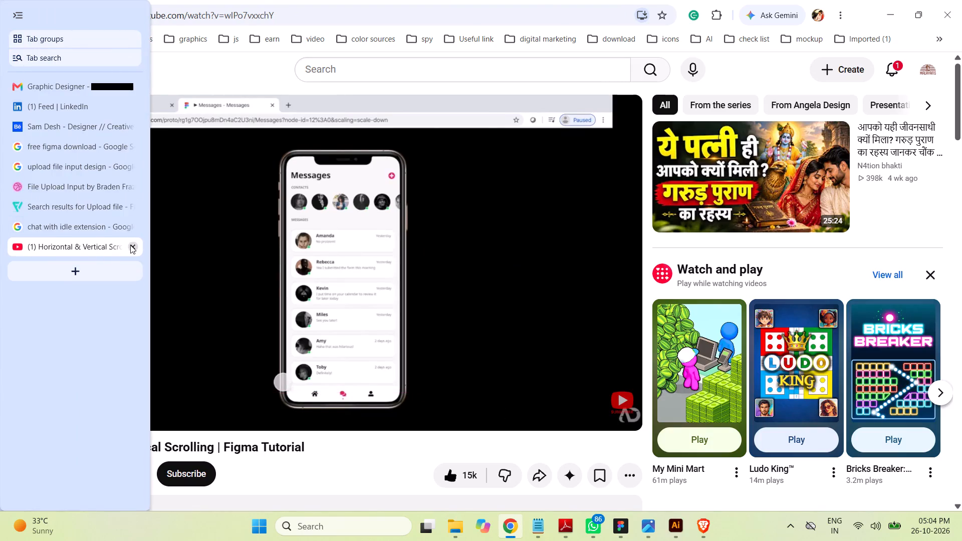
{"action": "left_click", "coordinate": [130, 245]}
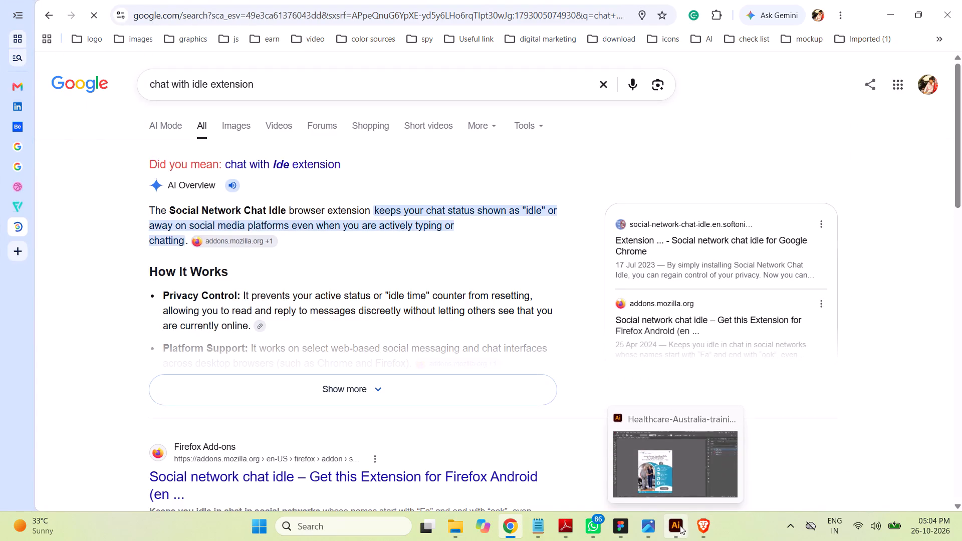
Switch to Illustrator and save the Healthcare-Australia-training-1080x1350-20.ai document.
{"action": "left_click", "coordinate": [680, 525]}
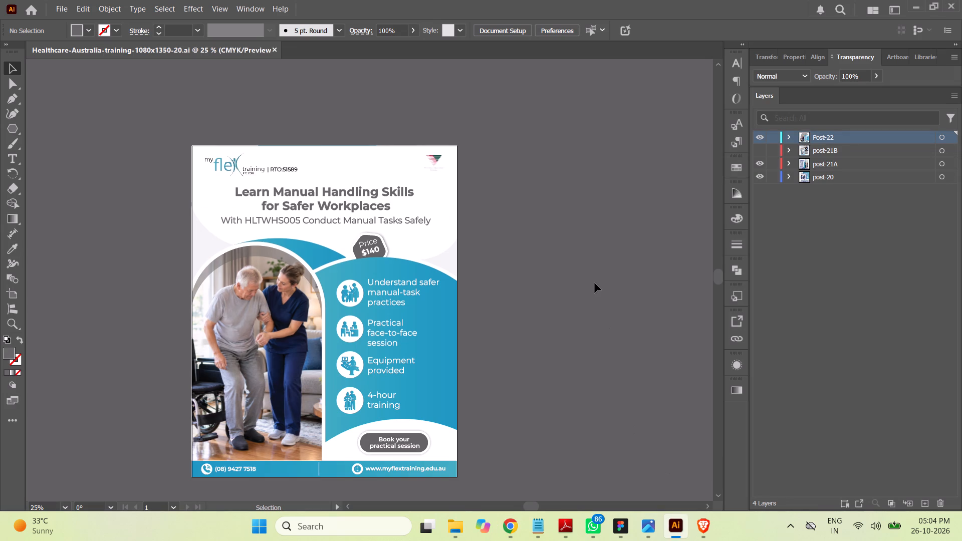
{"action": "left_click", "coordinate": [594, 282]}
{"action": "key", "text": "ctrl+s"}
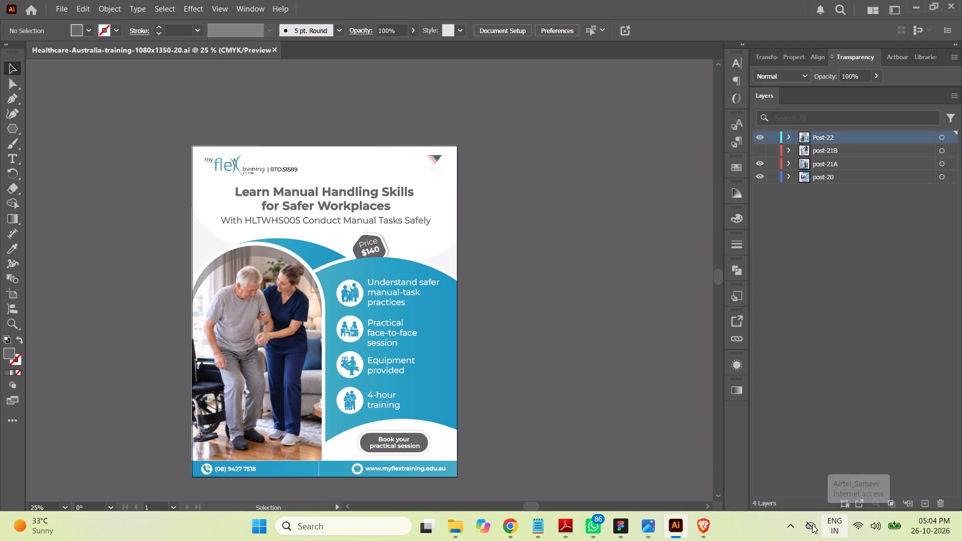
Show the hidden system tray icons.
{"action": "left_click", "coordinate": [787, 527]}
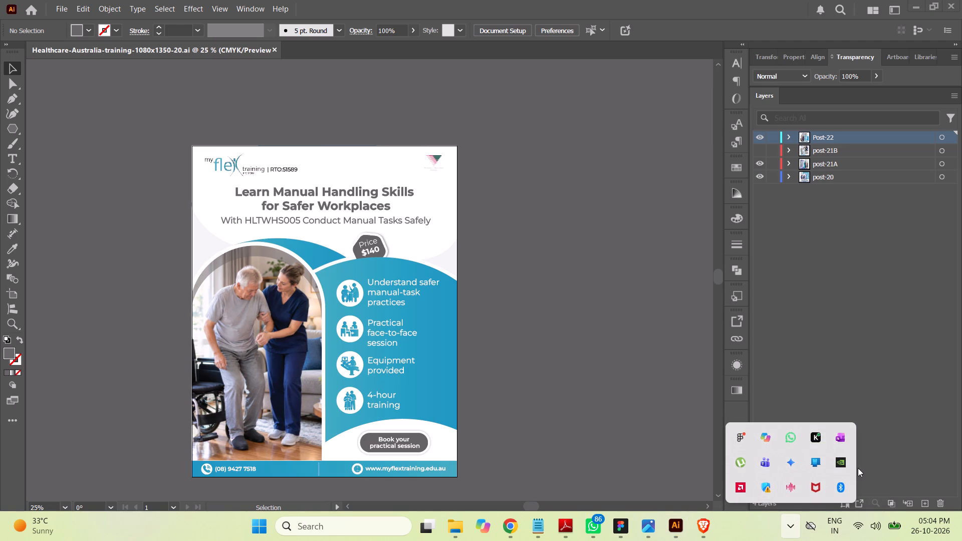
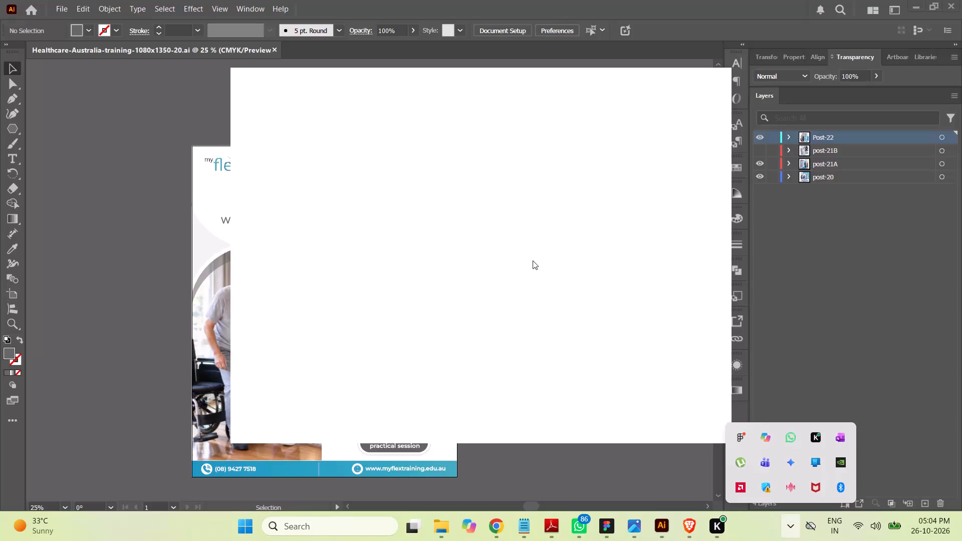
Save the Healthcare-Australia-training-1080x1350-20.ai document again and close Illustrator.
{"action": "left_click", "coordinate": [661, 527]}
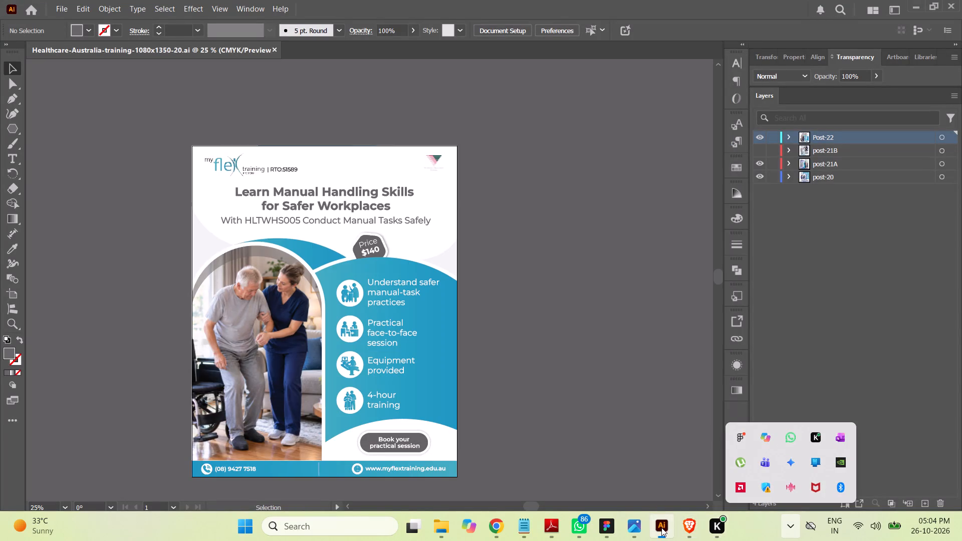
{"action": "left_click", "coordinate": [528, 248]}
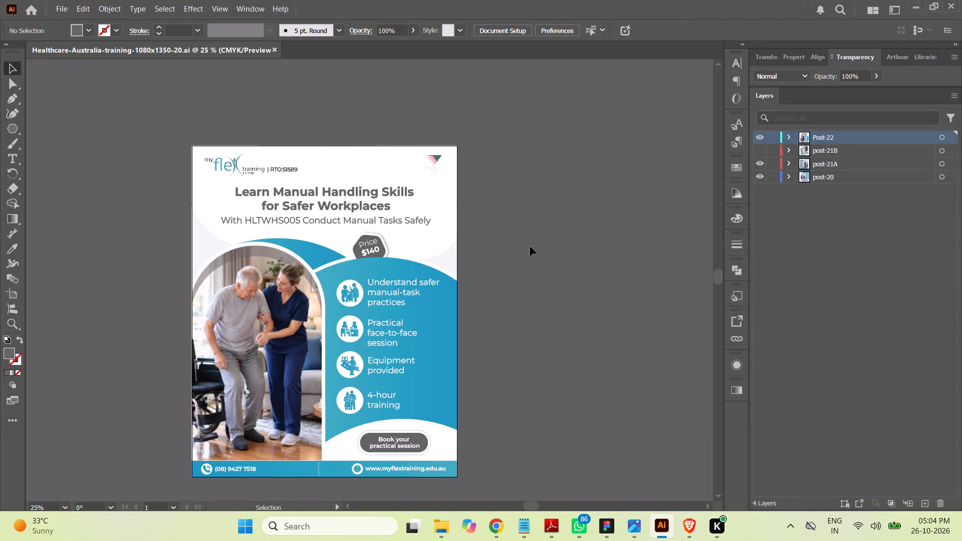
{"action": "key", "text": "ctrl+s"}
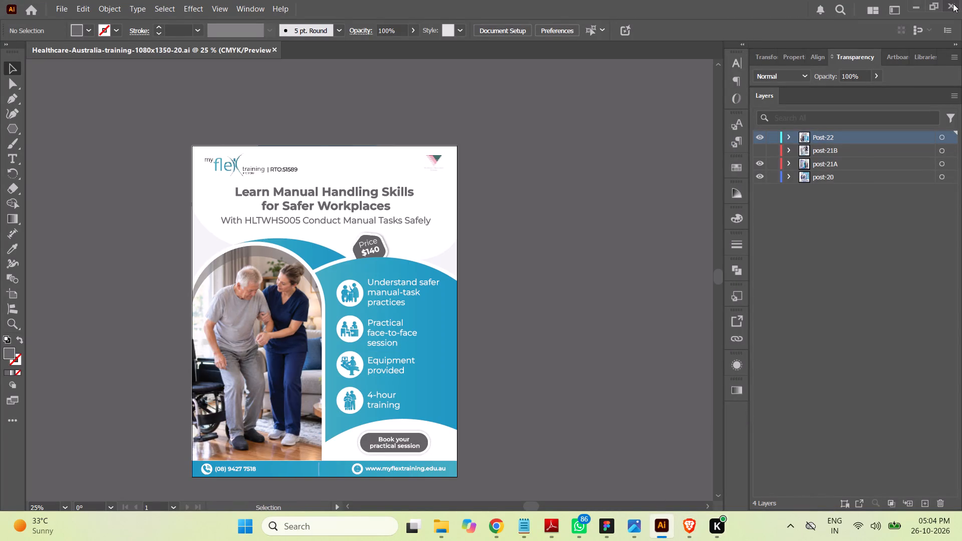
{"action": "left_click", "coordinate": [952, 6]}
Switch to Figma and duplicate the Browse frame, placing the copy below the Appointment frame at about X -3360, Y 3881.
{"action": "left_click", "coordinate": [612, 527]}
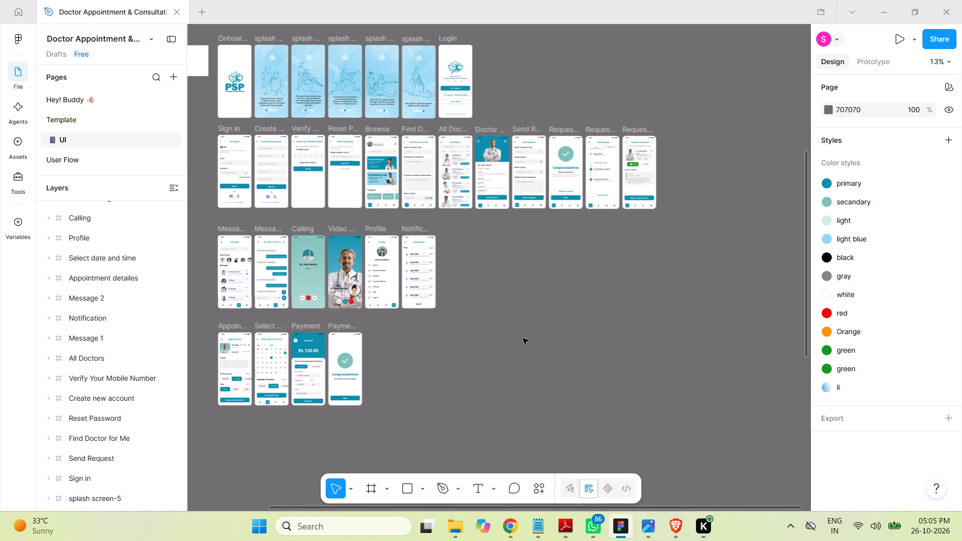
{"action": "left_click", "coordinate": [378, 129]}
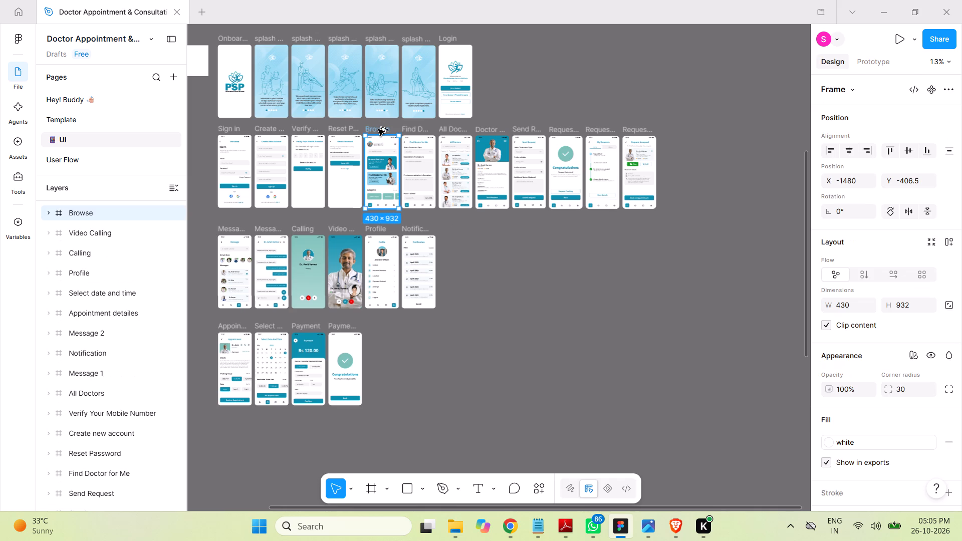
{"action": "left_click_drag", "start_coordinate": [378, 129], "coordinate": [505, 364], "text": "alt"}
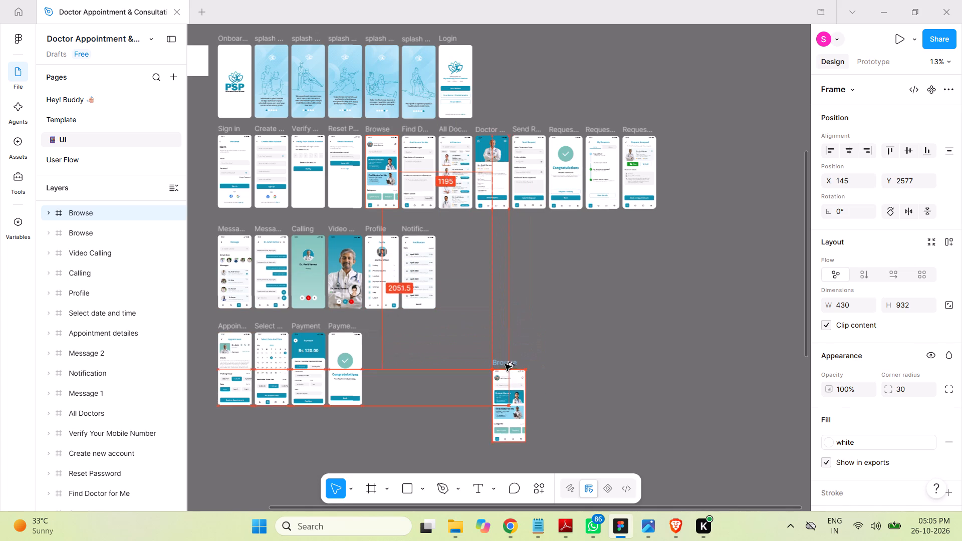
{"action": "left_click_drag", "start_coordinate": [505, 364], "coordinate": [504, 365], "text": "alt"}
{"action": "scroll", "coordinate": [614, 279], "scroll_direction": "down", "scroll_amount": 1}
{"action": "scroll", "coordinate": [614, 279], "scroll_direction": "up", "scroll_amount": 1}
{"action": "scroll", "coordinate": [614, 278], "scroll_direction": "down", "scroll_amount": 4}
{"action": "scroll", "coordinate": [619, 269], "scroll_direction": "up", "scroll_amount": 1}
{"action": "scroll", "coordinate": [620, 265], "scroll_direction": "down", "scroll_amount": 5}
{"action": "scroll", "coordinate": [617, 259], "scroll_direction": "up", "scroll_amount": 1}
{"action": "scroll", "coordinate": [617, 259], "scroll_direction": "down", "scroll_amount": 1}
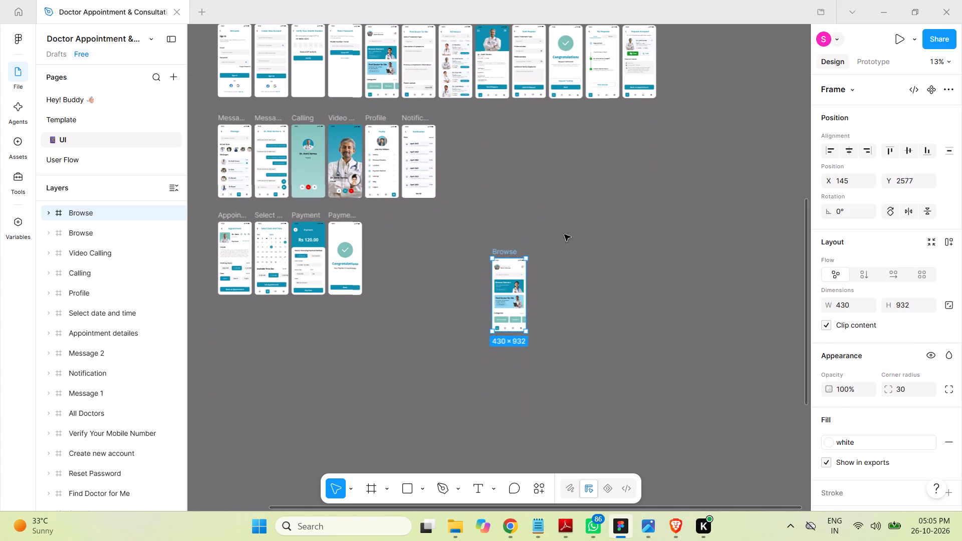
{"action": "left_click_drag", "start_coordinate": [513, 253], "coordinate": [332, 341]}
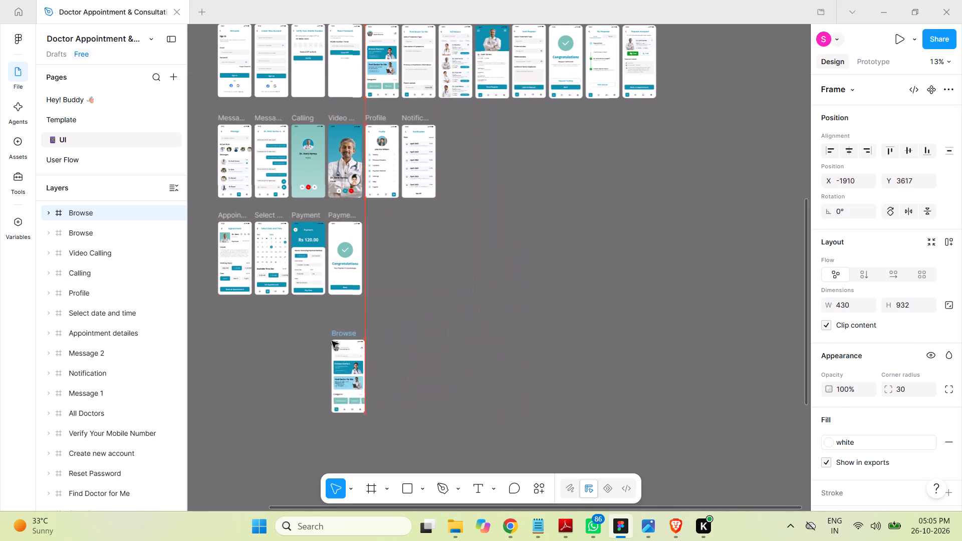
{"action": "left_click_drag", "start_coordinate": [332, 341], "coordinate": [235, 355]}
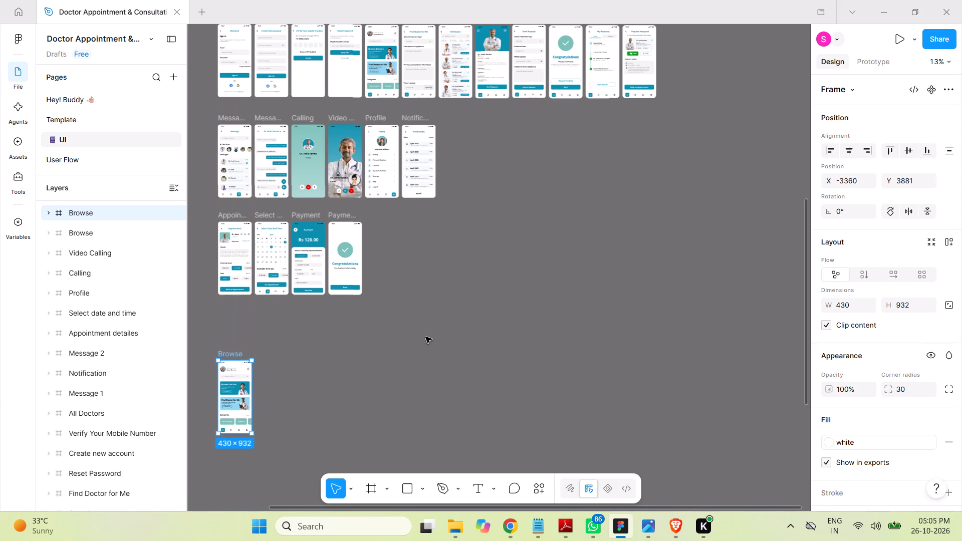
Move the WireFrame title frame up beside the copied Browse frame, at about X -4930, Y 3953.
{"action": "scroll", "coordinate": [551, 326], "scroll_direction": "up", "scroll_amount": 2}
{"action": "scroll", "coordinate": [552, 324], "scroll_direction": "down", "scroll_amount": 4}
{"action": "scroll", "coordinate": [556, 317], "scroll_direction": "up", "scroll_amount": 2}
{"action": "scroll", "coordinate": [557, 315], "scroll_direction": "down", "scroll_amount": 4}
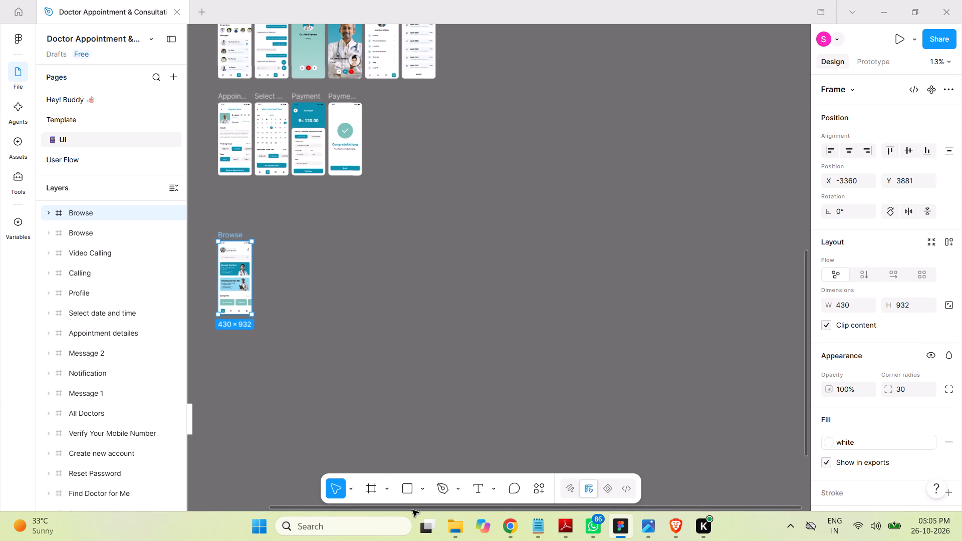
{"action": "left_click_drag", "start_coordinate": [412, 508], "coordinate": [271, 501]}
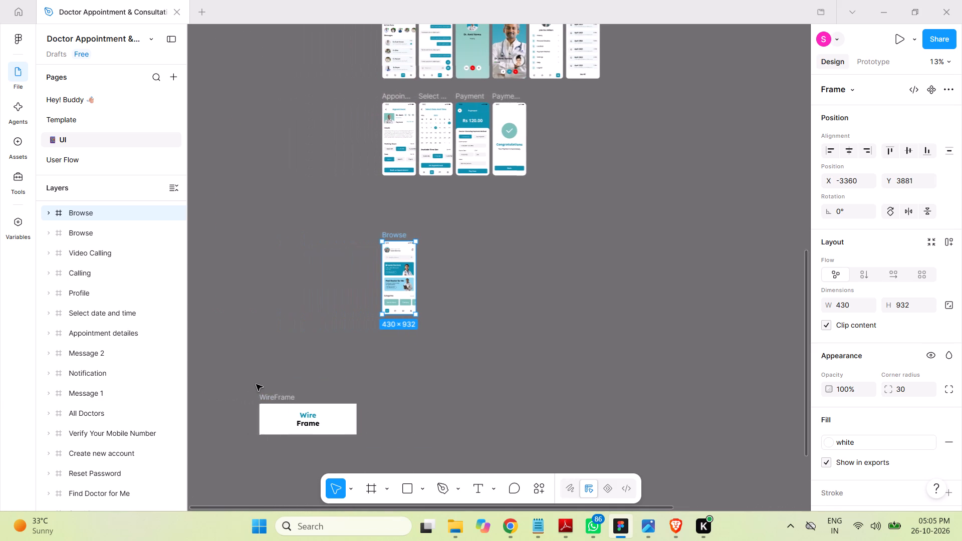
{"action": "left_click_drag", "start_coordinate": [270, 399], "coordinate": [264, 262]}
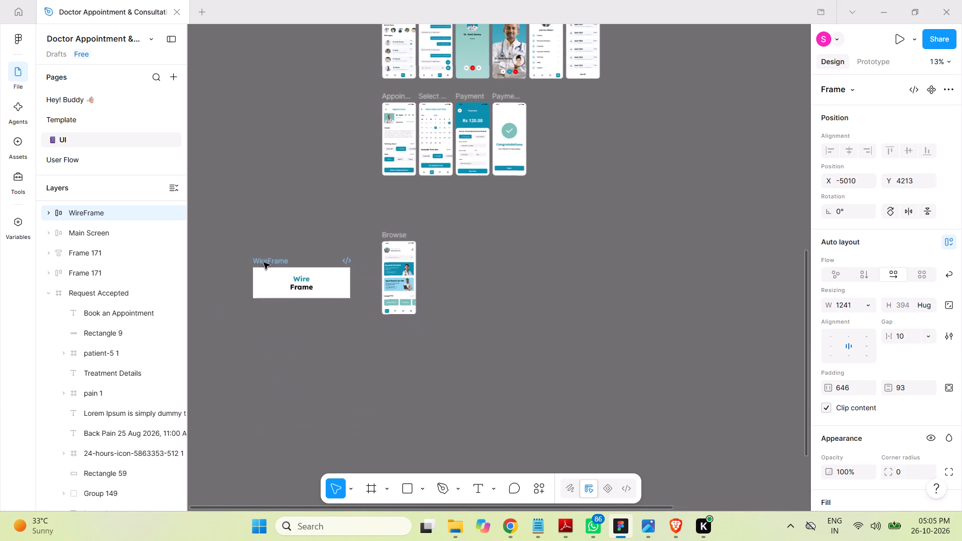
{"action": "left_click_drag", "start_coordinate": [264, 262], "coordinate": [266, 243]}
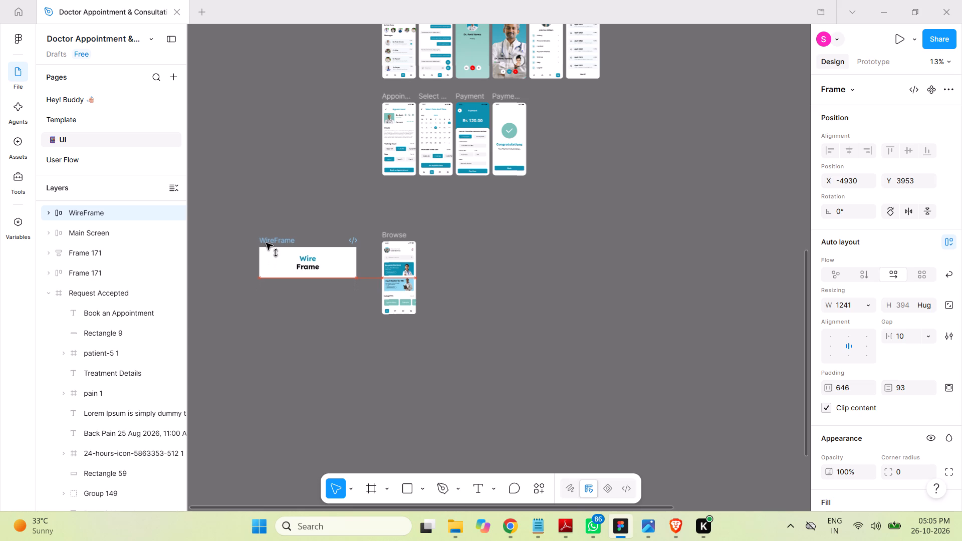
{"action": "left_click_drag", "start_coordinate": [266, 243], "coordinate": [267, 241]}
{"action": "left_click_drag", "start_coordinate": [267, 241], "coordinate": [268, 240]}
{"action": "left_click", "coordinate": [548, 284]}
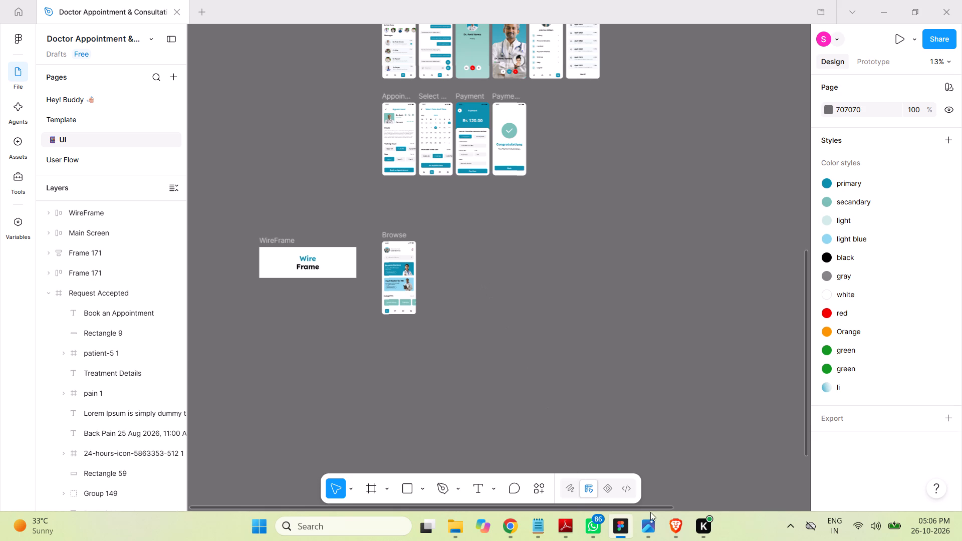
View the reference images PhysioCare App UX Flow Storyboard.png and Physiotherapy App UX Flow Atlas.png in Photos for the doctor registration screens.
{"action": "left_click", "coordinate": [646, 532]}
{"action": "left_click", "coordinate": [570, 463]}
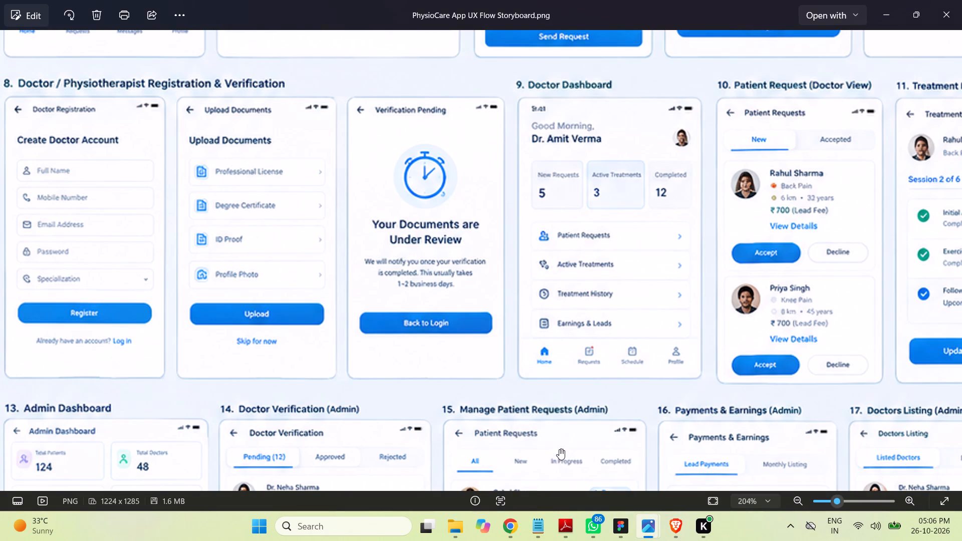
{"action": "left_click", "coordinate": [647, 528]}
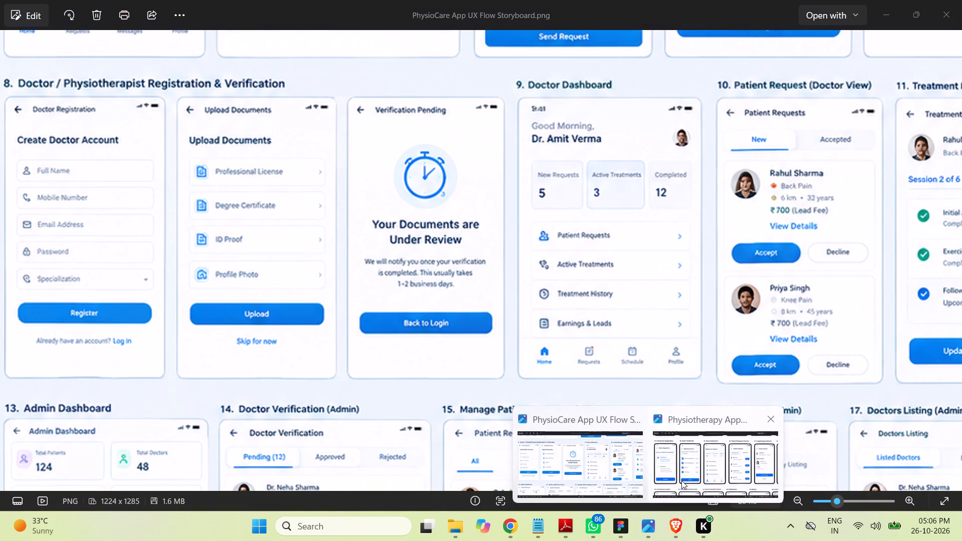
{"action": "left_click", "coordinate": [682, 478]}
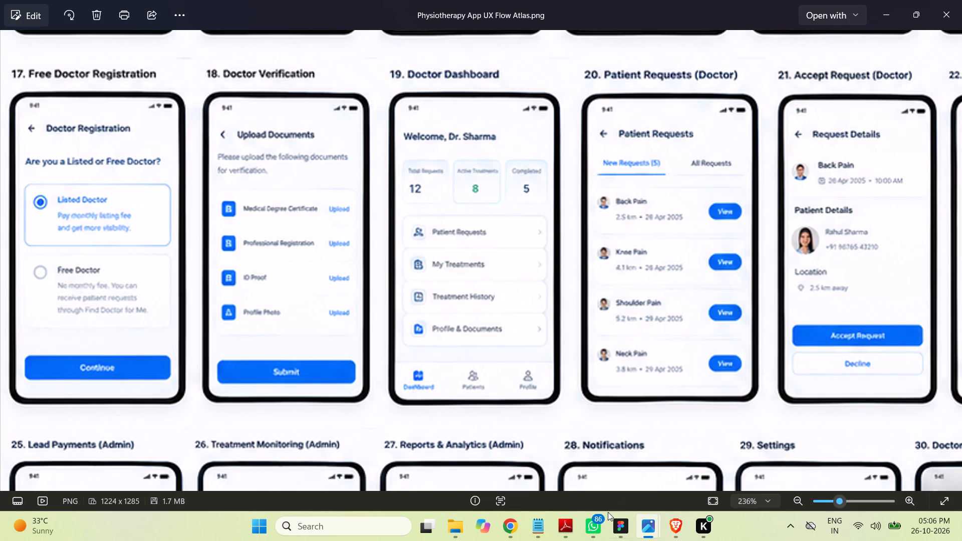
Switch to Notepad, replace the "Price $140" note with "Doctor Registration", and copy the new text.
{"action": "left_click", "coordinate": [543, 530]}
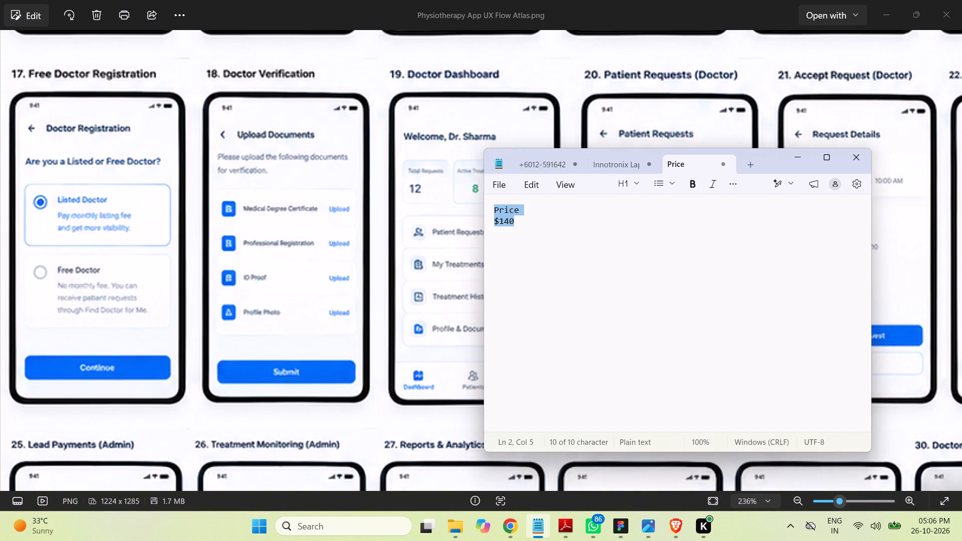
{"action": "left_click", "coordinate": [538, 225]}
{"action": "left_click_drag", "start_coordinate": [538, 225], "coordinate": [479, 207]}
{"action": "key", "text": "shift+d"}
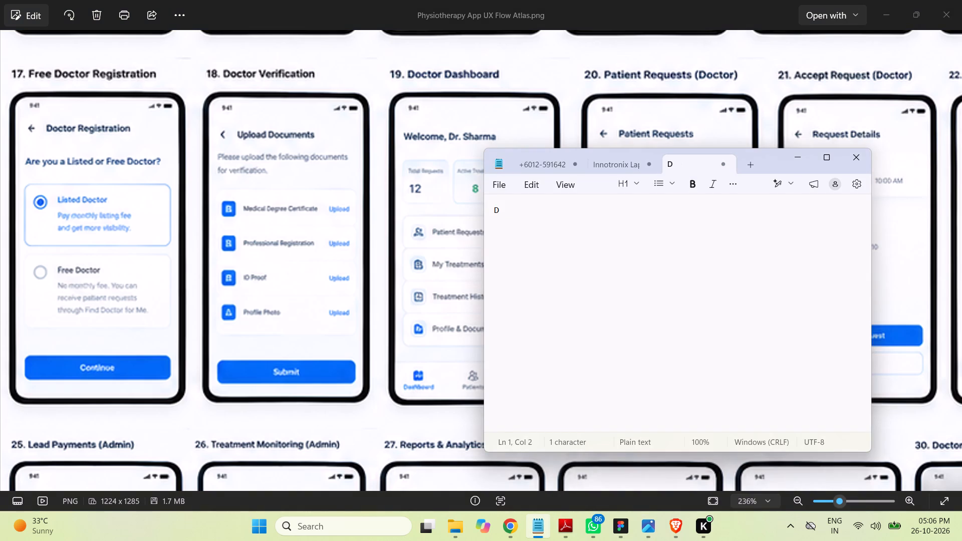
{"action": "type", "text": "octor Registra"}
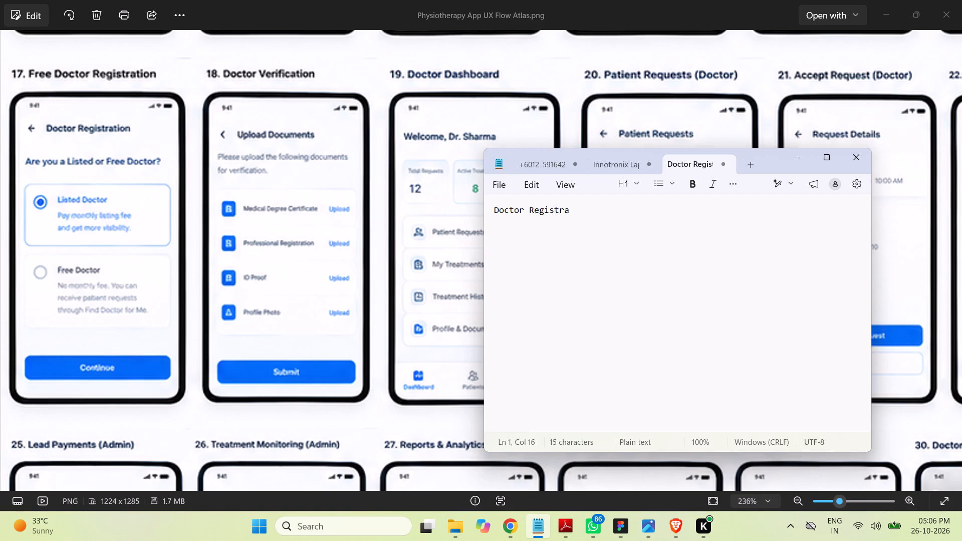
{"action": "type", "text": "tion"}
{"action": "left_click_drag", "start_coordinate": [594, 211], "coordinate": [424, 212]}
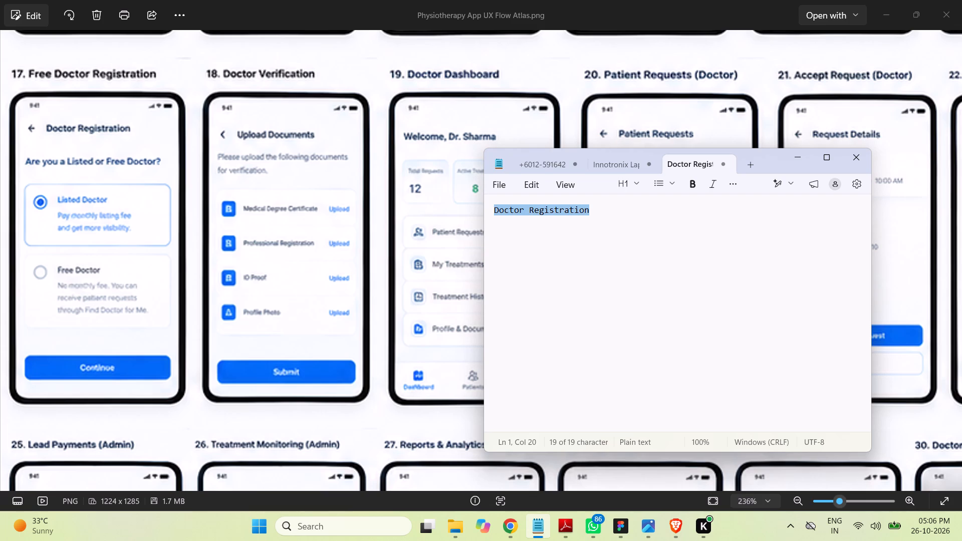
{"action": "key", "text": "ctrl+c"}
Switch to Figma and rename the copied Browse frame below the Appointment frame as Doctor Registration.
{"action": "left_click", "coordinate": [624, 528]}
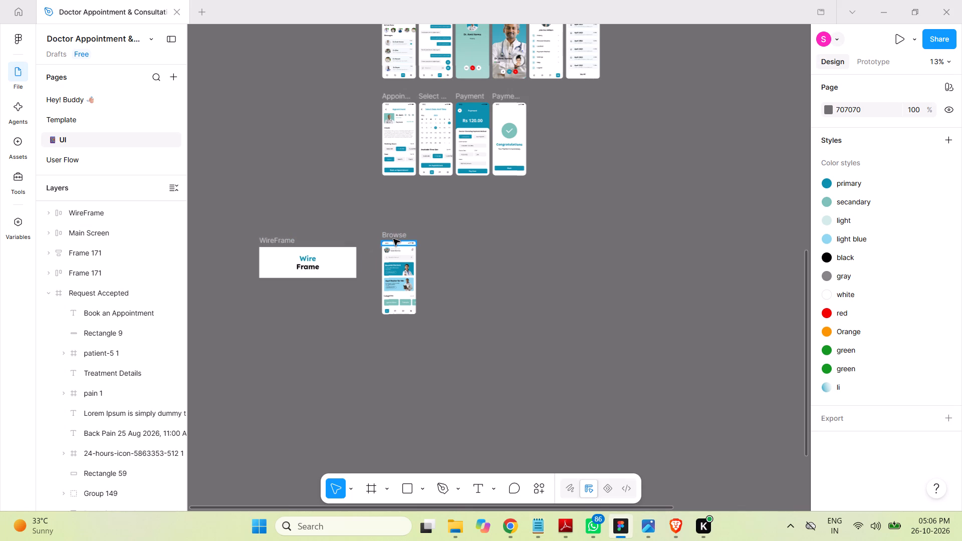
{"action": "double_click", "coordinate": [396, 237]}
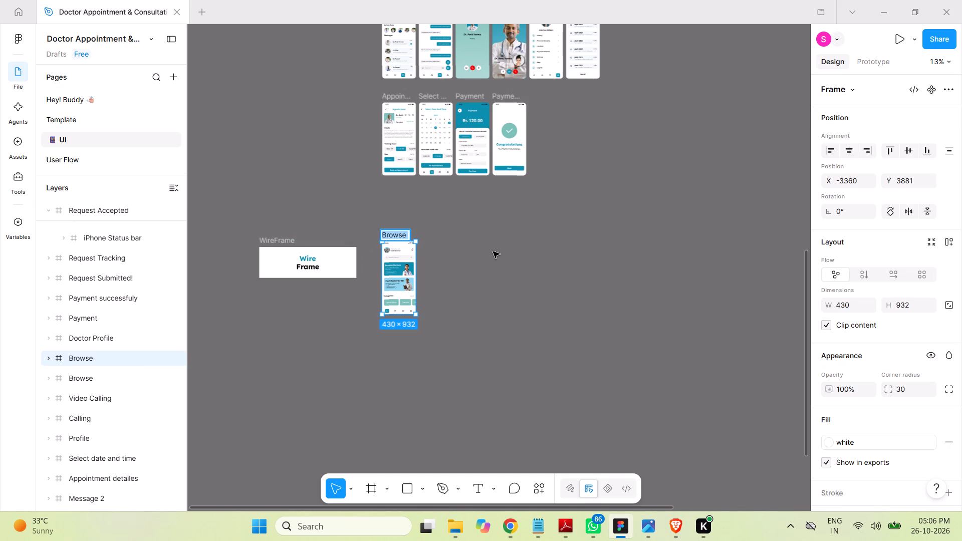
{"action": "key", "text": "ctrl+v"}
{"action": "left_click", "coordinate": [501, 255]}
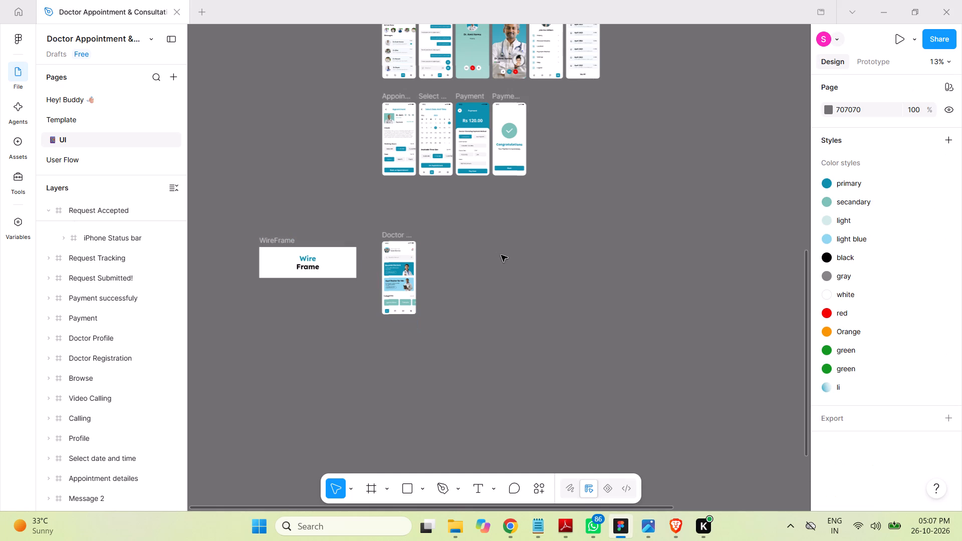
Rename the WireFrame title frame beside the copied screen as Doctor Registration and save the file.
{"action": "double_click", "coordinate": [277, 239]}
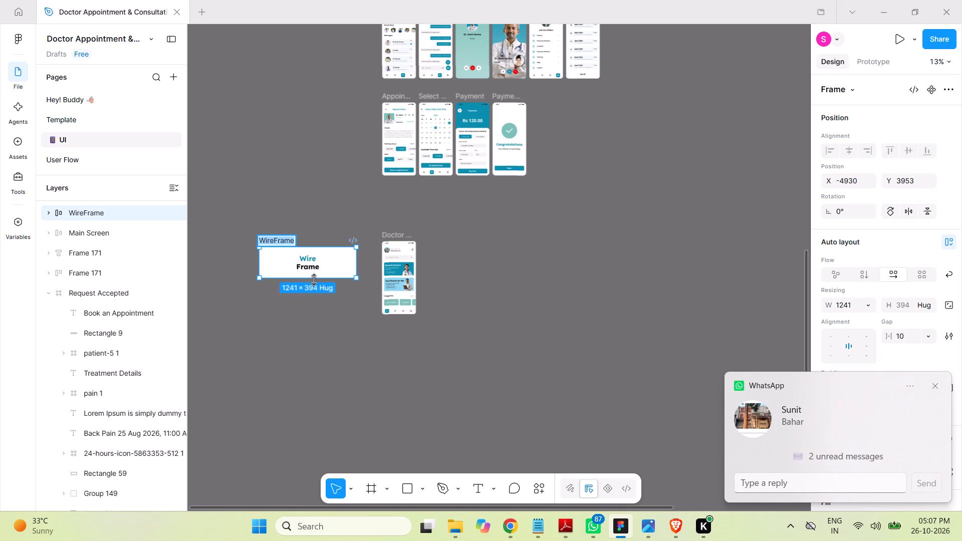
{"action": "key", "text": "ctrl+v"}
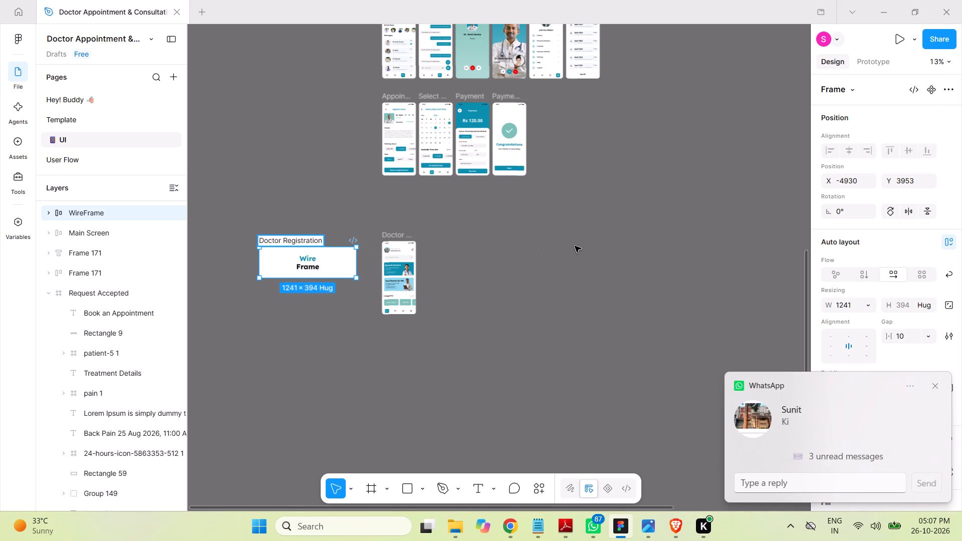
{"action": "left_click", "coordinate": [575, 246]}
{"action": "key", "text": "ctrl+s"}
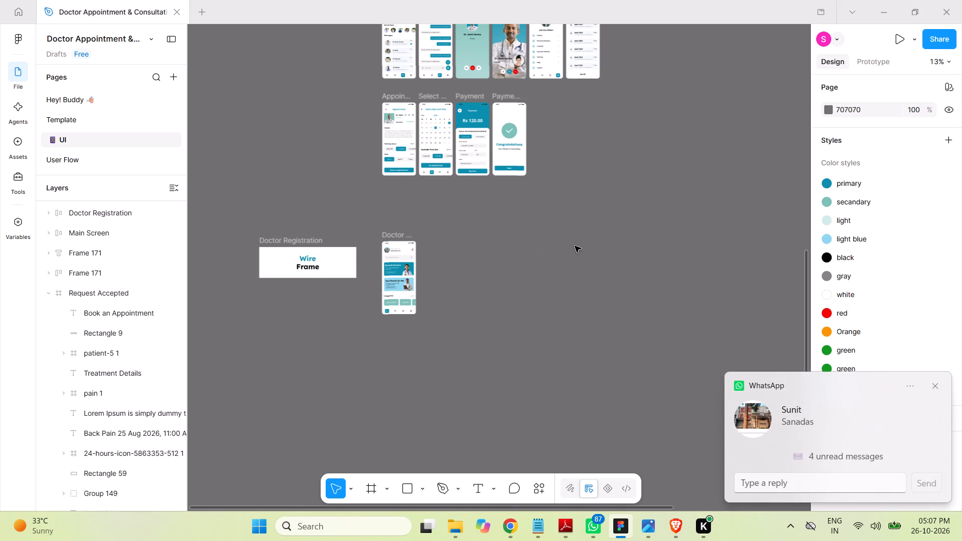
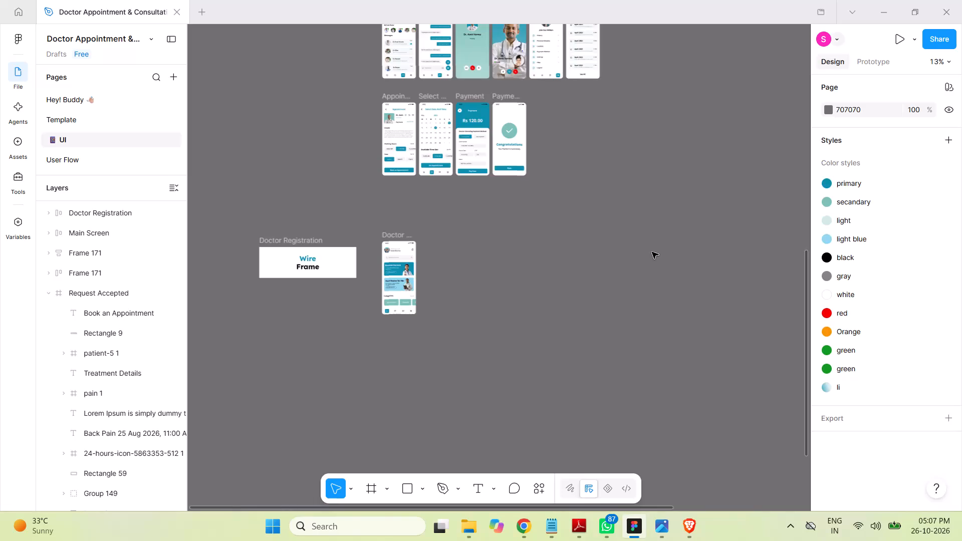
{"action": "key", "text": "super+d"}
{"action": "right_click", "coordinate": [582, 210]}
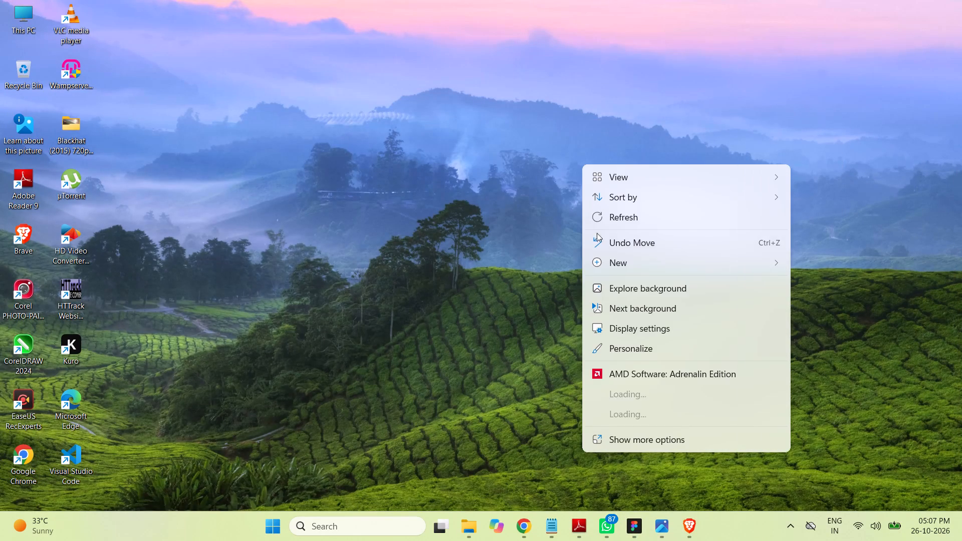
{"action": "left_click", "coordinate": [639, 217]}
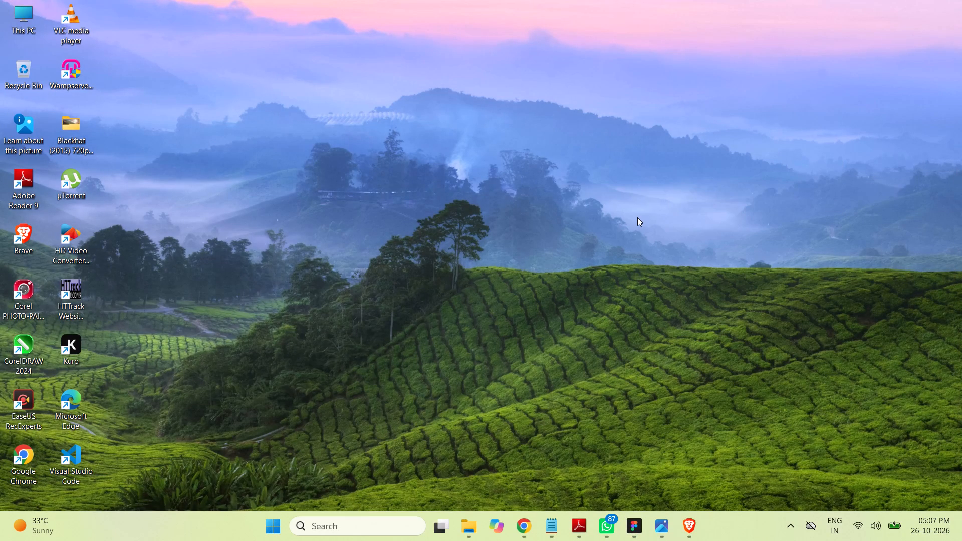